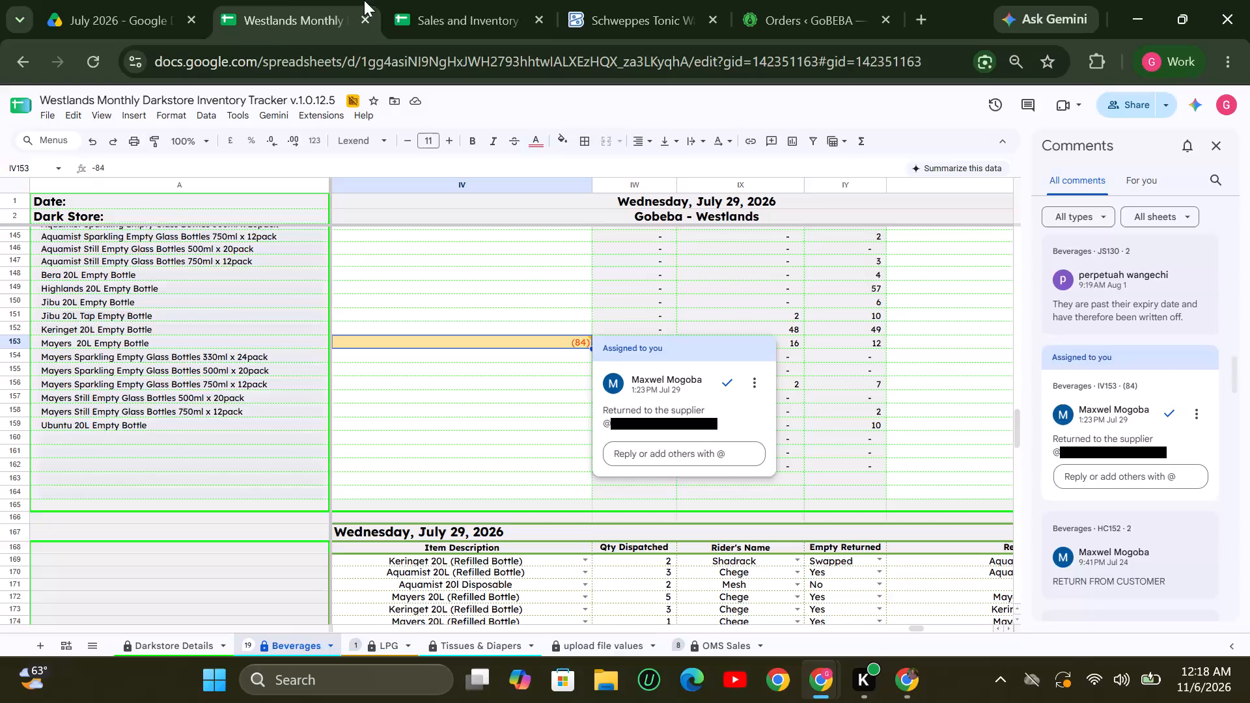
In the Sales and Inventory losses tracking sheet, set the warehouse of the row 43 Mayers 20L Empty Bottle entry to Westlands.
{"action": "left_click", "coordinate": [437, 16]}
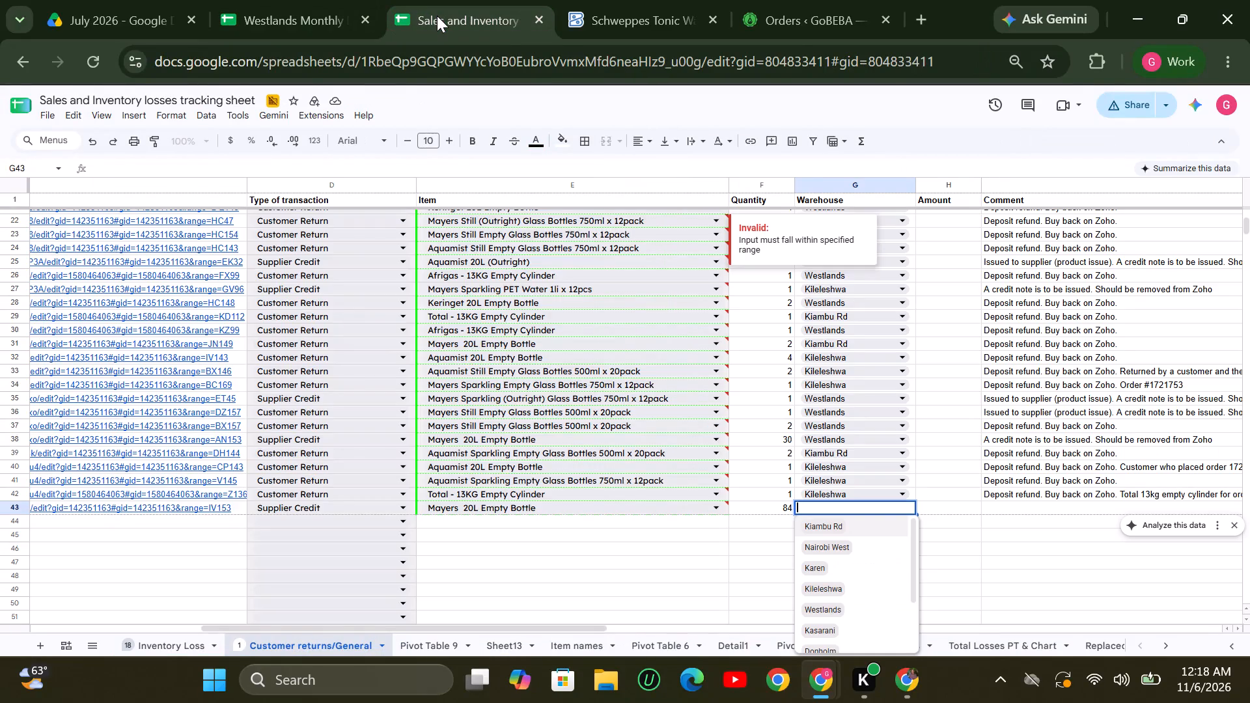
{"action": "left_click", "coordinate": [825, 613]}
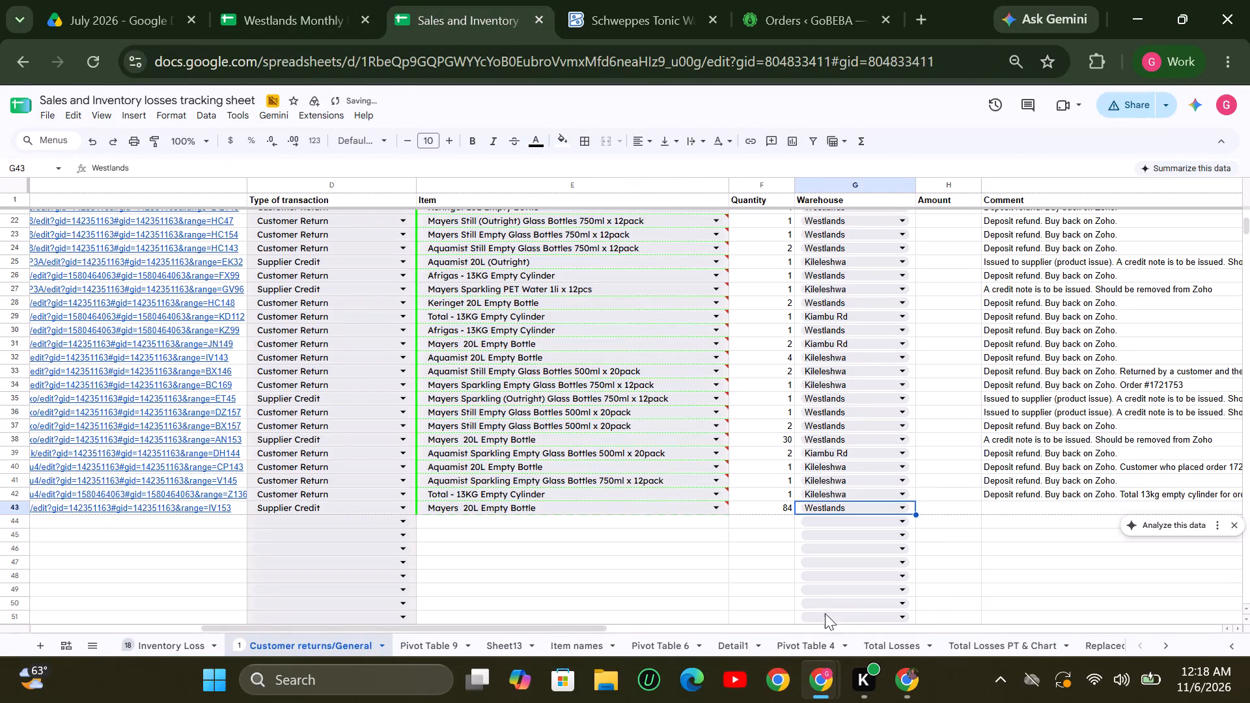
Copy the comment "A credit note is to be issued. Should be removed from Zoho" from row 38 into row 43.
{"action": "left_click", "coordinate": [1019, 436]}
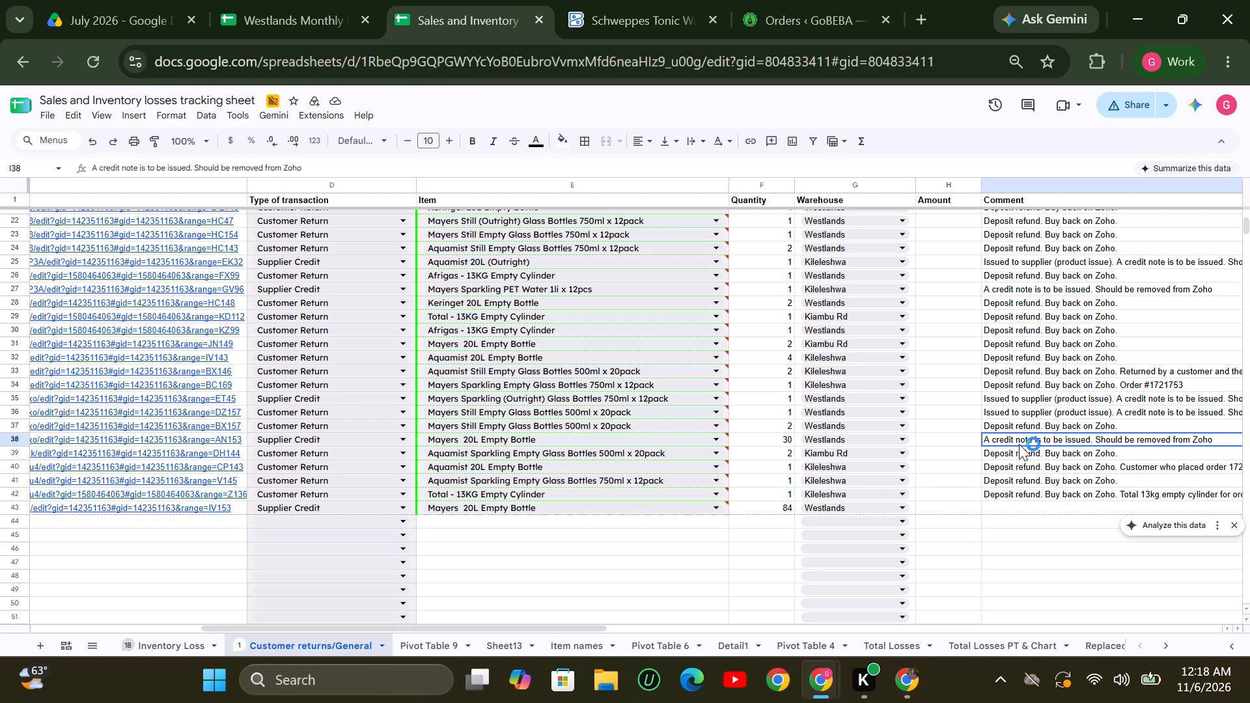
{"action": "key", "text": "ctrl+c"}
{"action": "left_click", "coordinate": [1012, 513]}
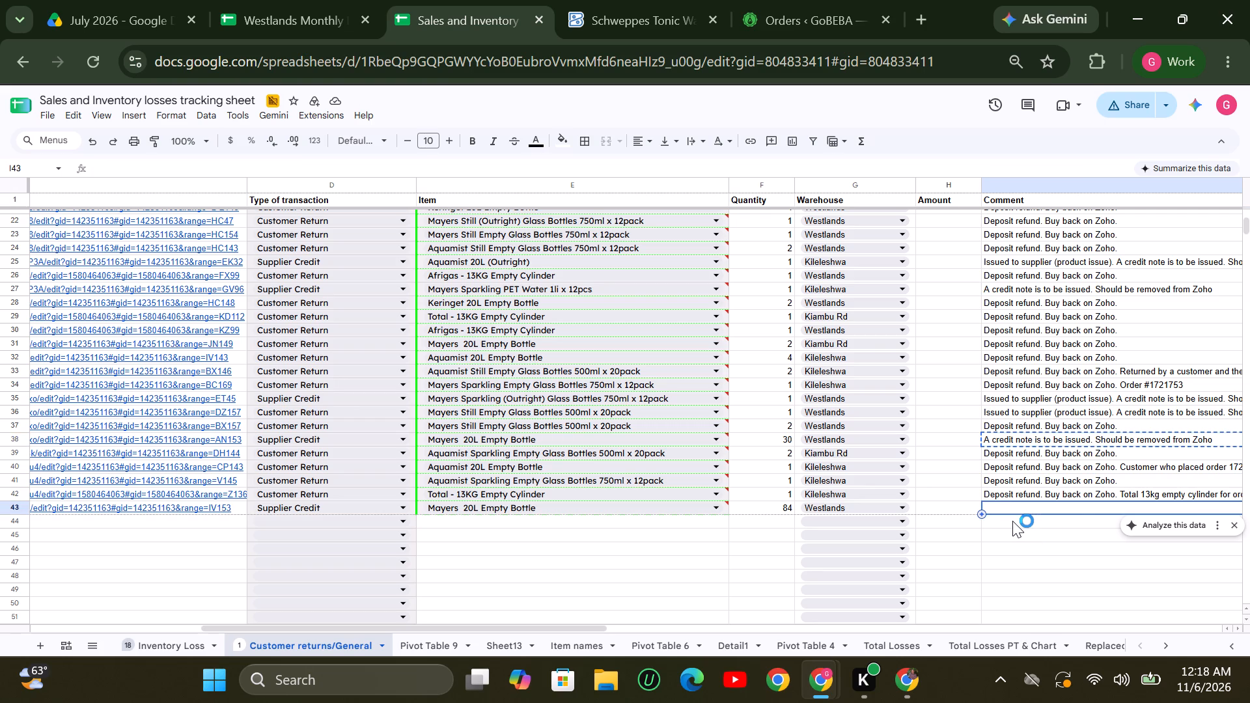
{"action": "key", "text": "ctrl+v"}
{"action": "left_click", "coordinate": [1115, 570]}
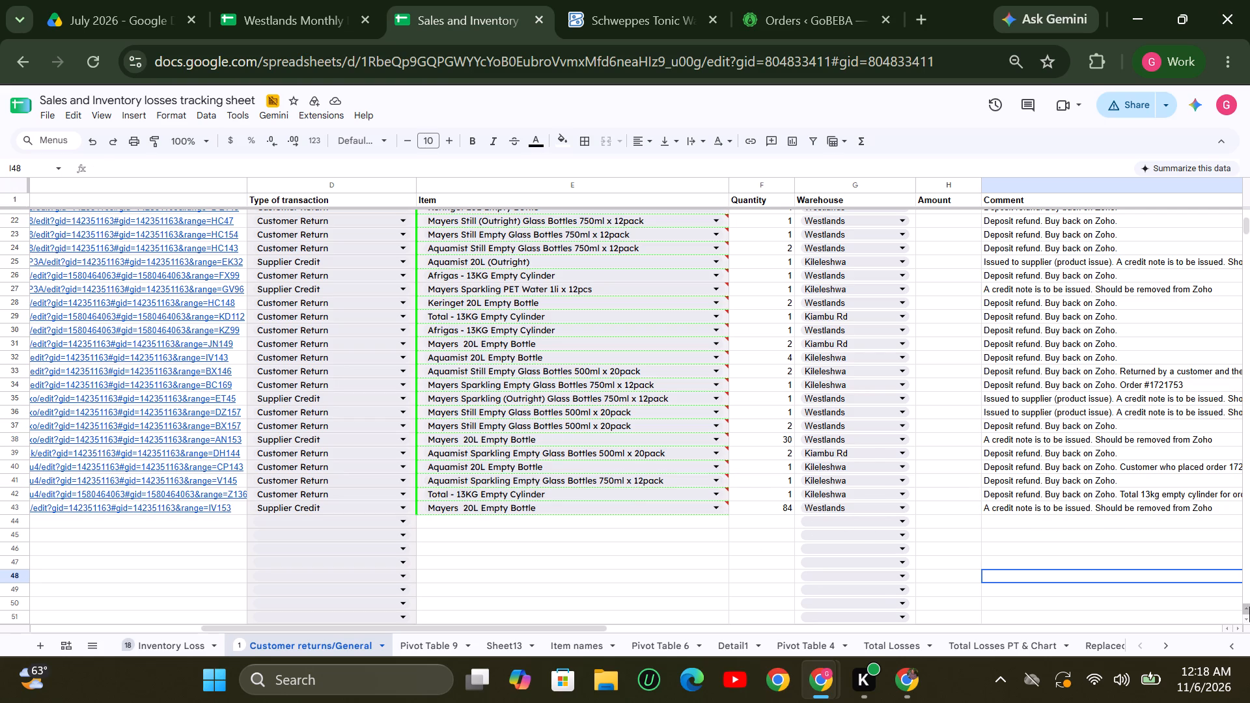
Open the tracker's "RETURN FROM CUSTOMER" comment at HC152 and copy its item name, Keringet 20L Empty Bottle, into the losses sheet's row 44.
{"action": "left_click", "coordinate": [1226, 630]}
{"action": "triple_click", "coordinate": [1226, 630]}
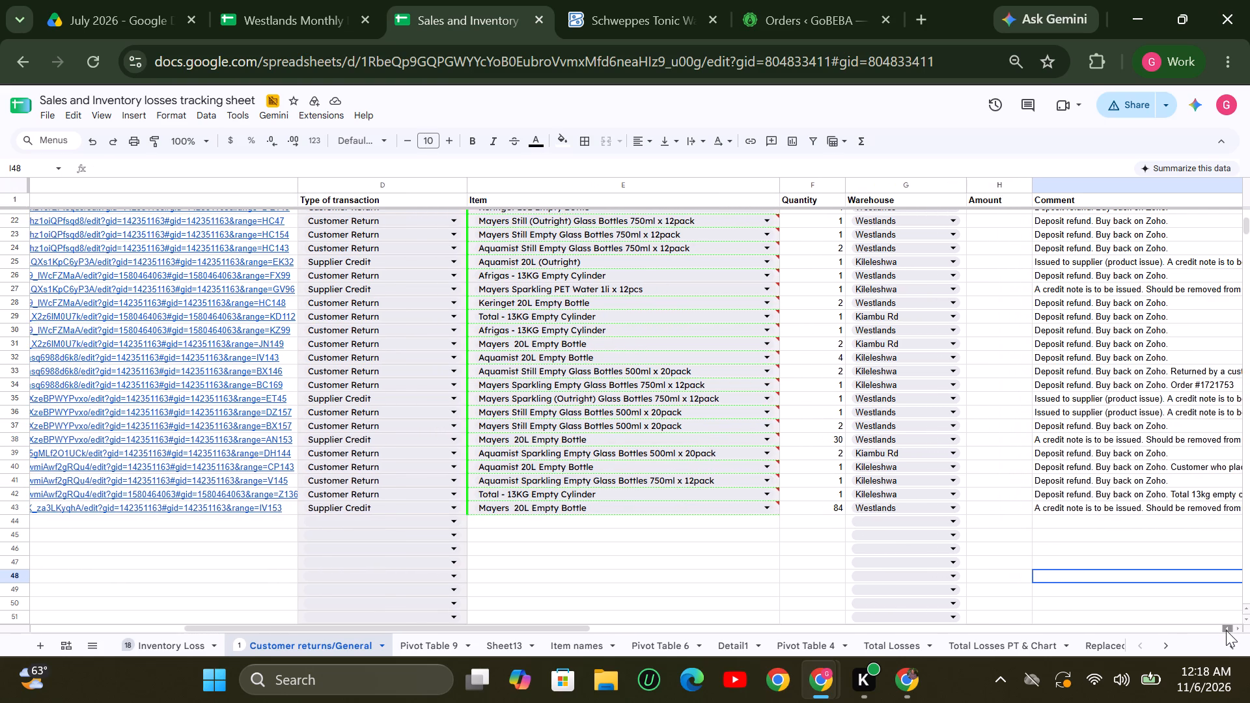
{"action": "triple_click", "coordinate": [1226, 630]}
{"action": "triple_click", "coordinate": [1226, 630]}
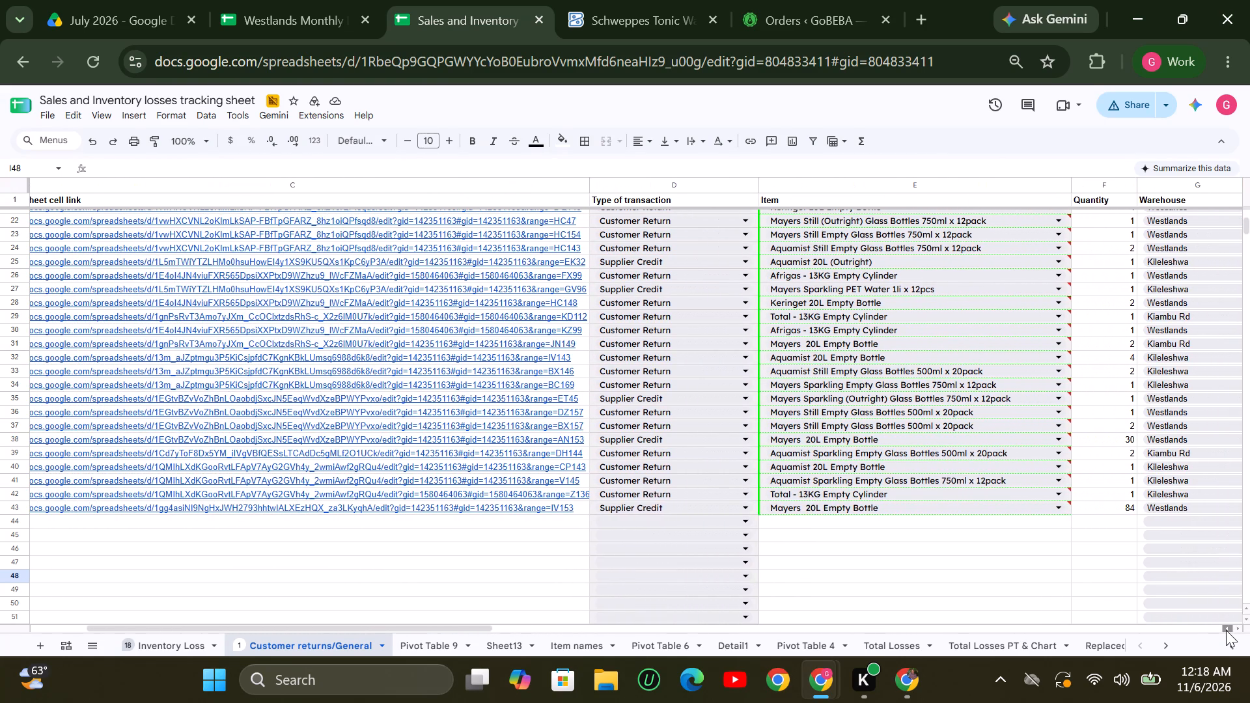
{"action": "triple_click", "coordinate": [1226, 630]}
{"action": "triple_click", "coordinate": [1226, 630]}
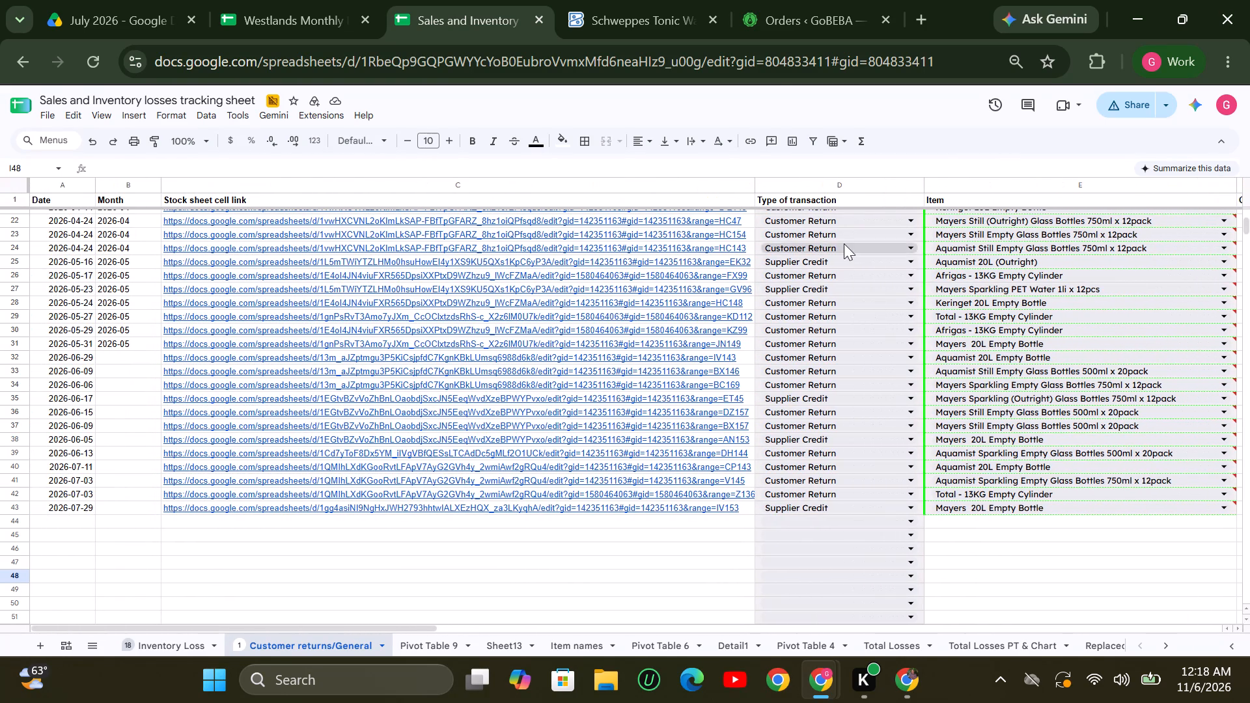
{"action": "left_click", "coordinate": [299, 8]}
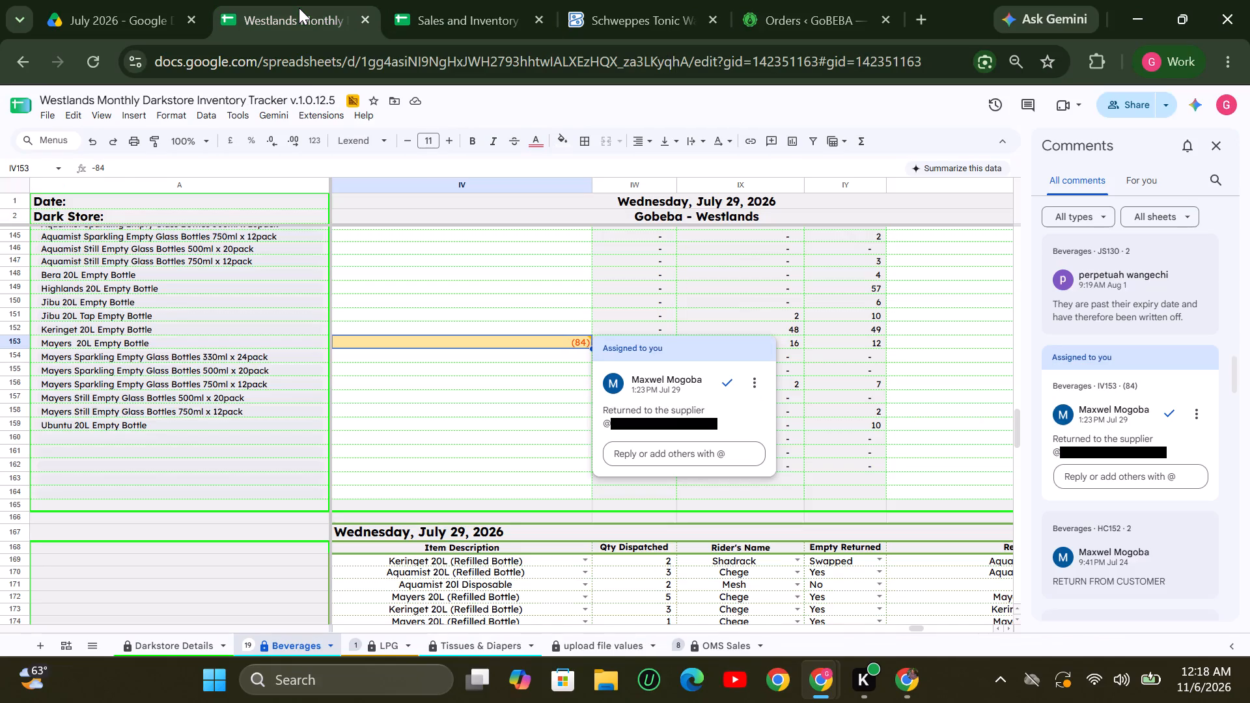
{"action": "scroll", "coordinate": [1121, 460], "scroll_direction": "down", "scroll_amount": 1}
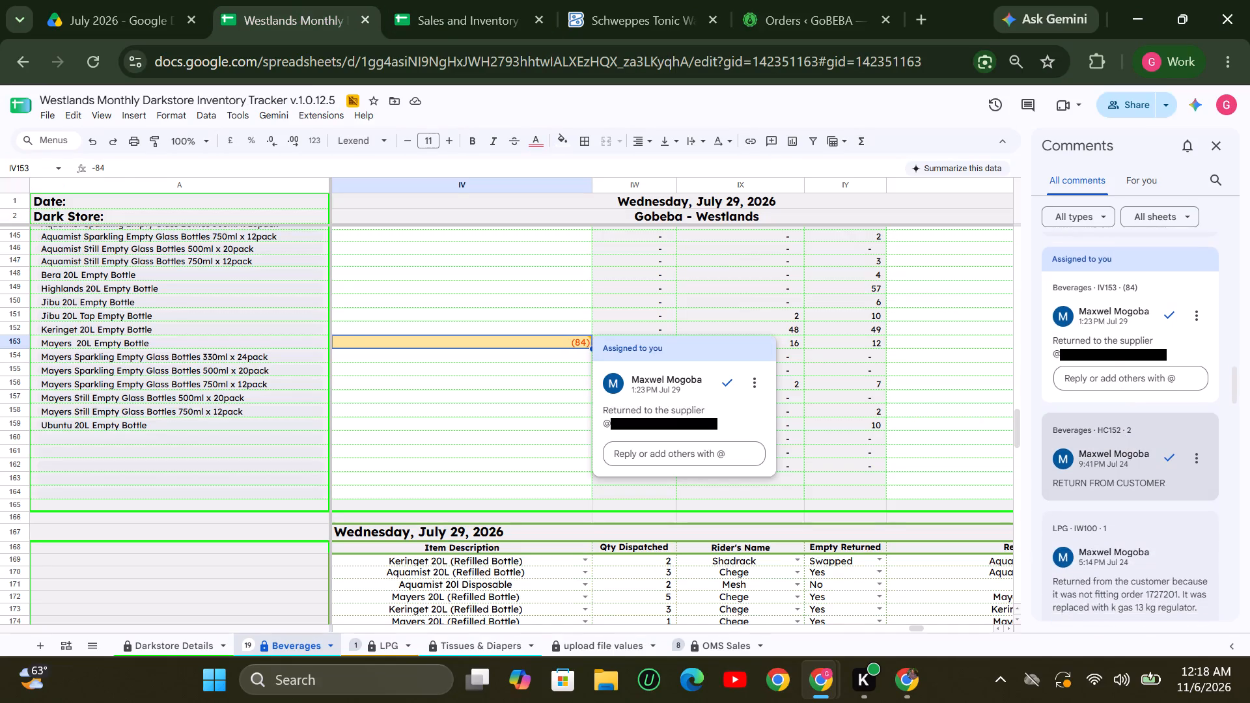
{"action": "left_click", "coordinate": [1098, 484]}
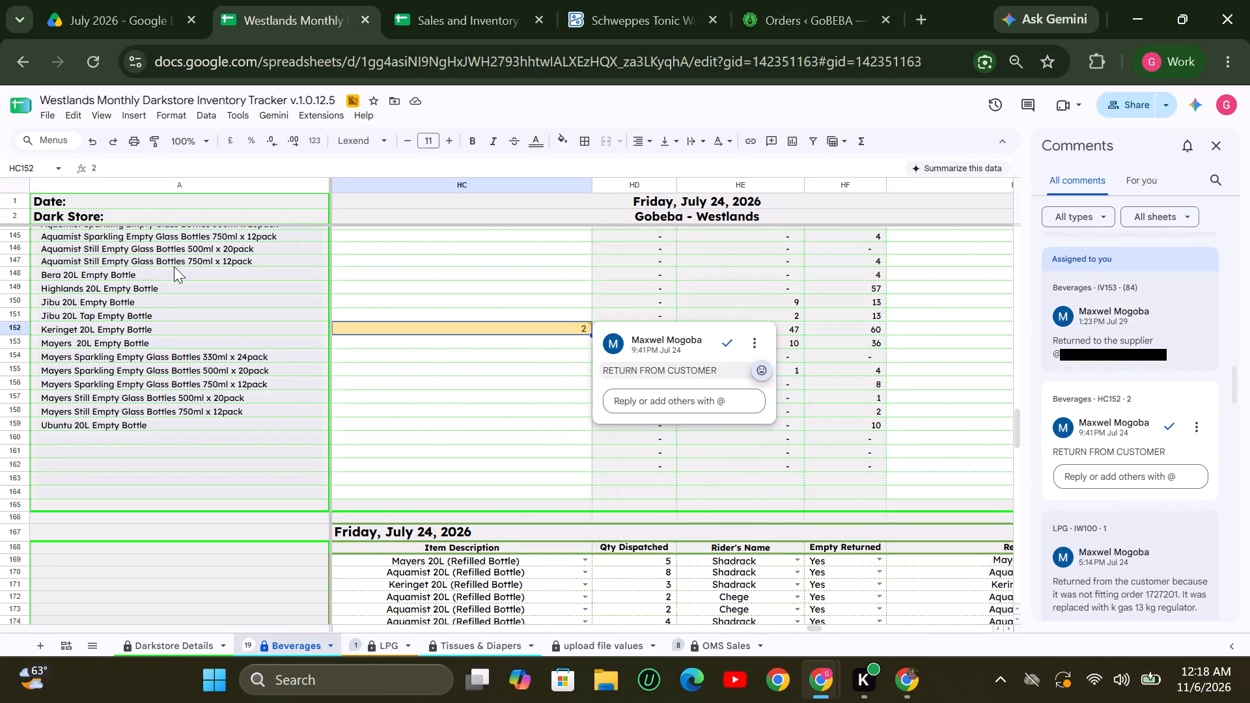
{"action": "left_click", "coordinate": [68, 328]}
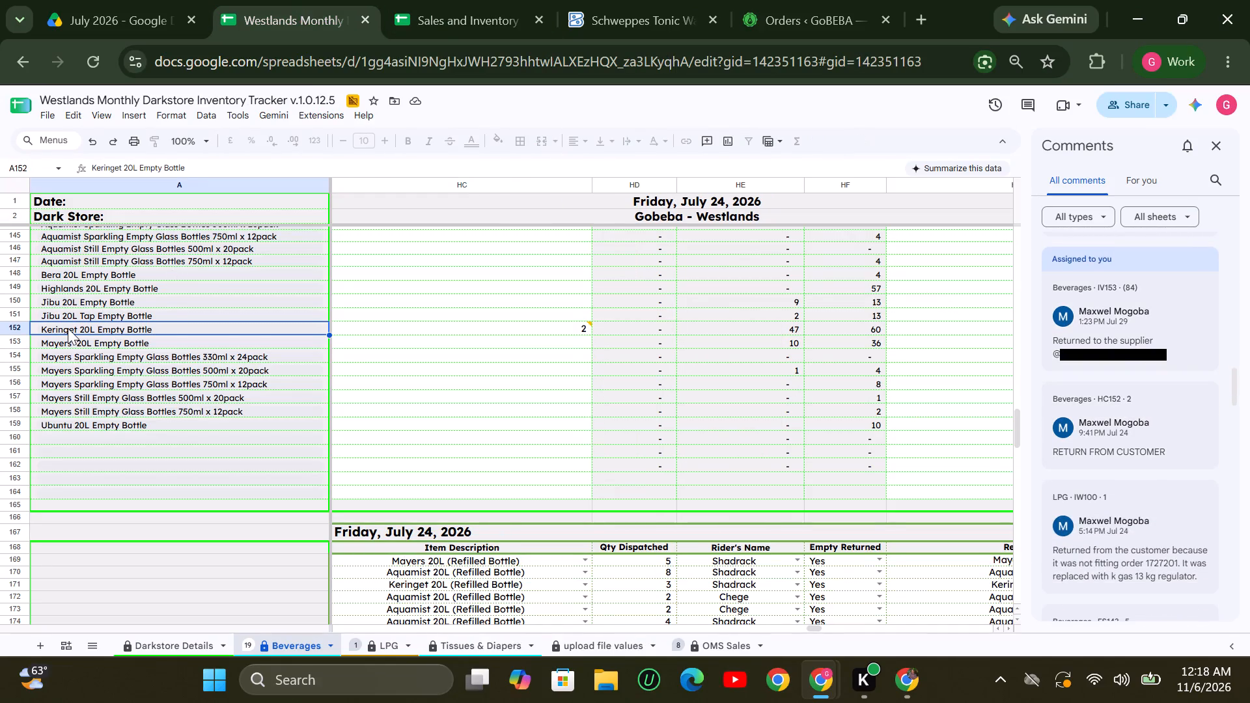
{"action": "key", "text": "ctrl+c"}
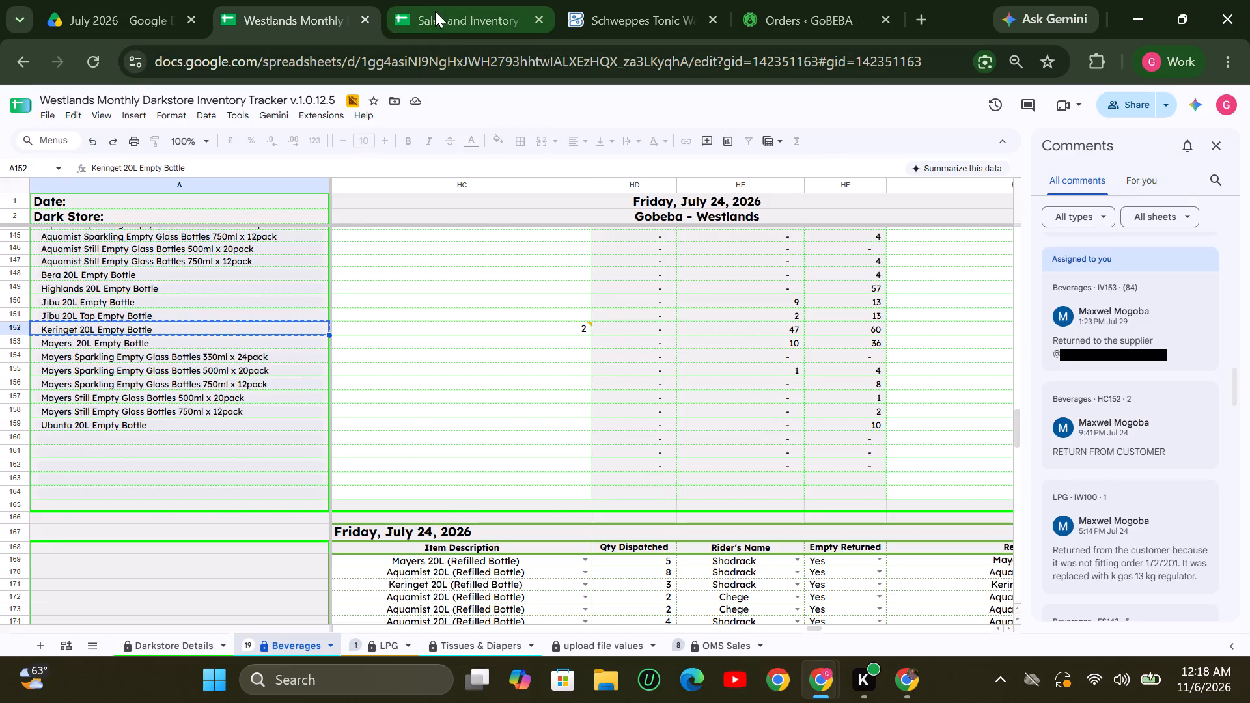
{"action": "left_click", "coordinate": [435, 11]}
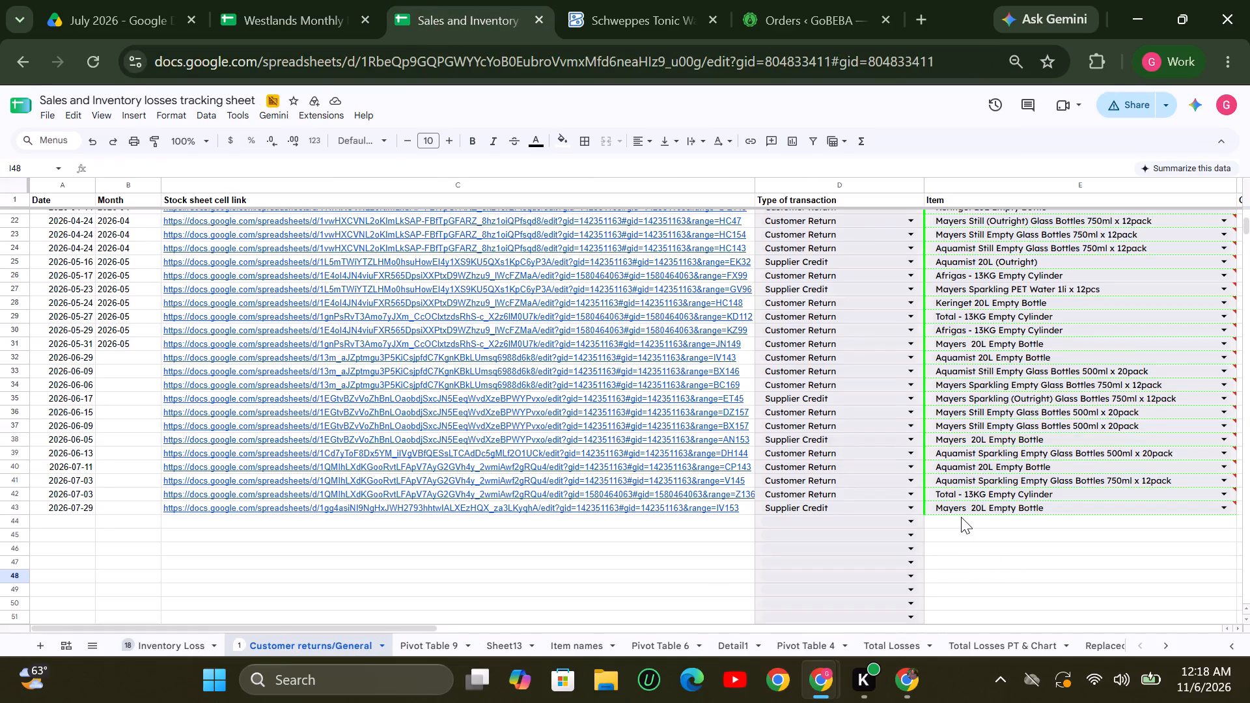
{"action": "left_click", "coordinate": [961, 517]}
{"action": "key", "text": "ctrl+v"}
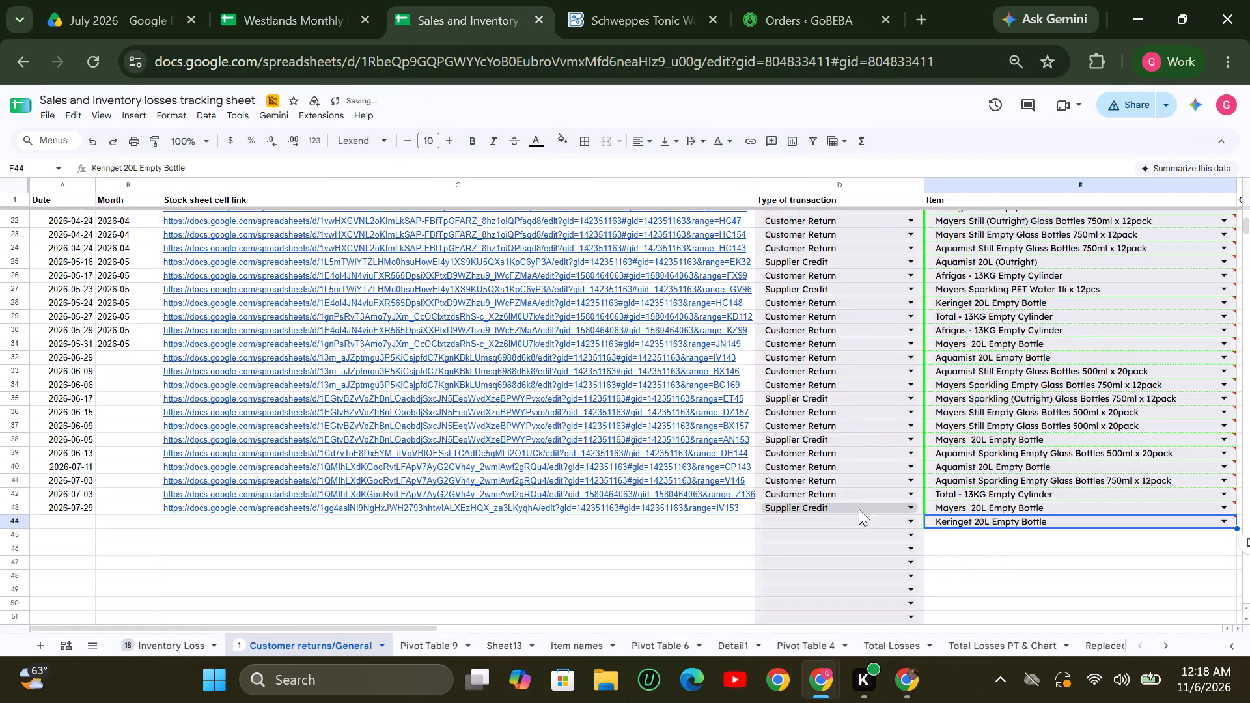
Set the type of transaction in row 44 to Customer Return.
{"action": "left_click", "coordinate": [910, 520]}
{"action": "left_click", "coordinate": [808, 544]}
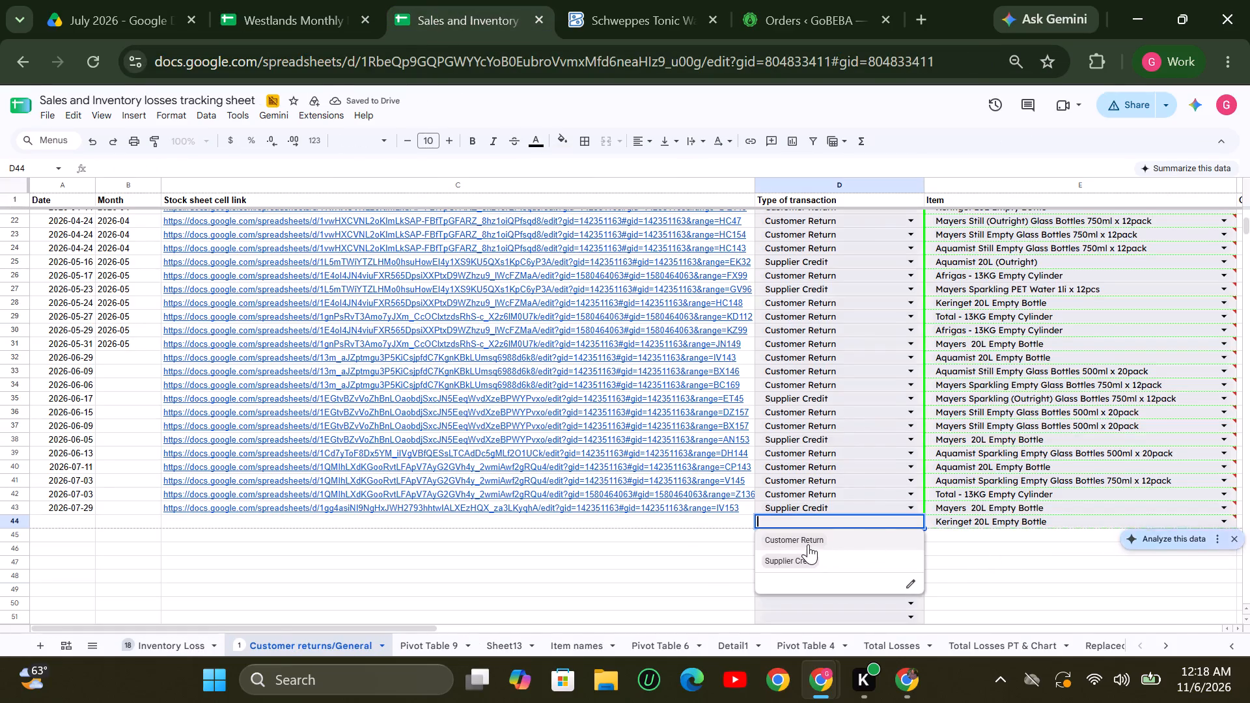
Get the link to tracker cell HC152 and paste it as the stock sheet cell link in row 44 of the losses sheet.
{"action": "left_click", "coordinate": [644, 523]}
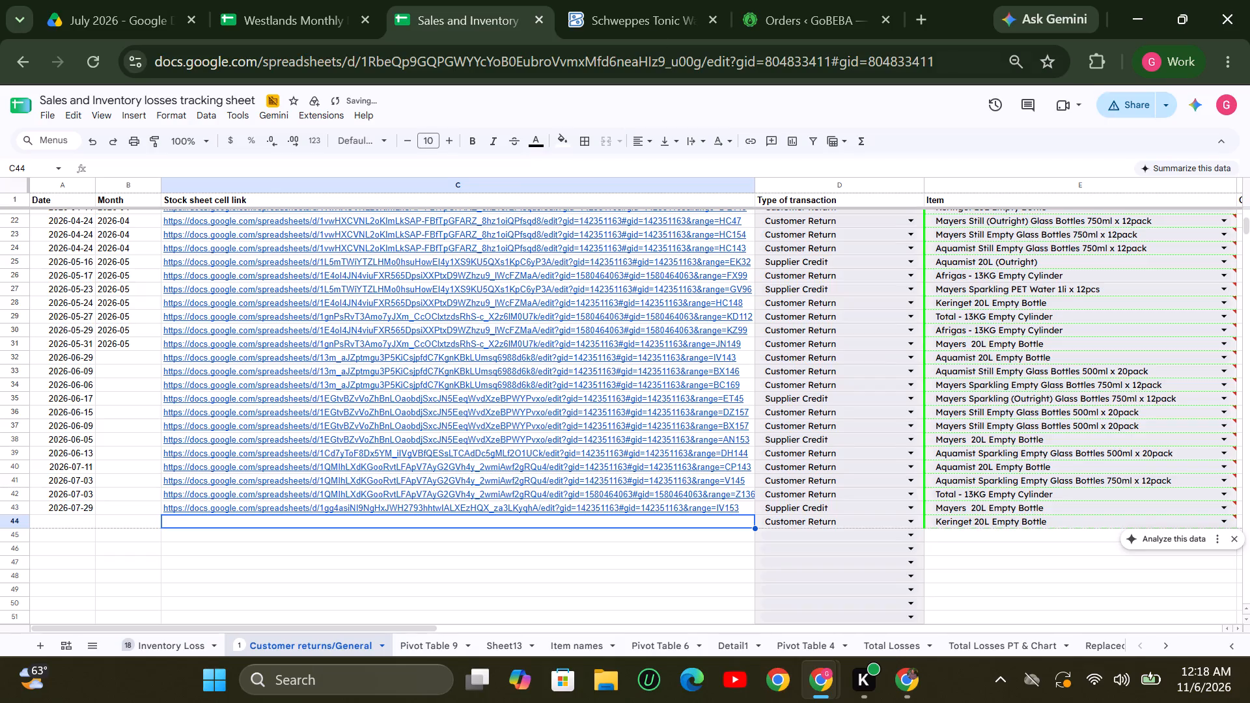
{"action": "left_click", "coordinate": [304, 9]}
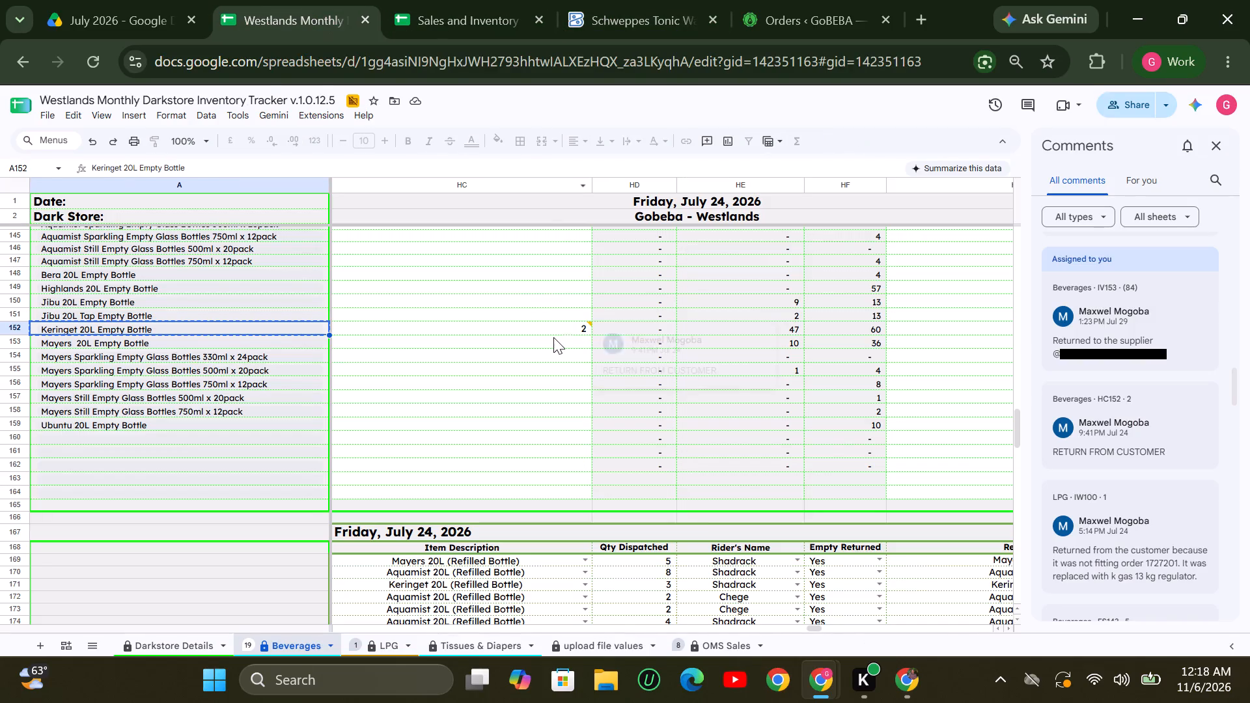
{"action": "left_click", "coordinate": [503, 329]}
{"action": "right_click", "coordinate": [503, 329]}
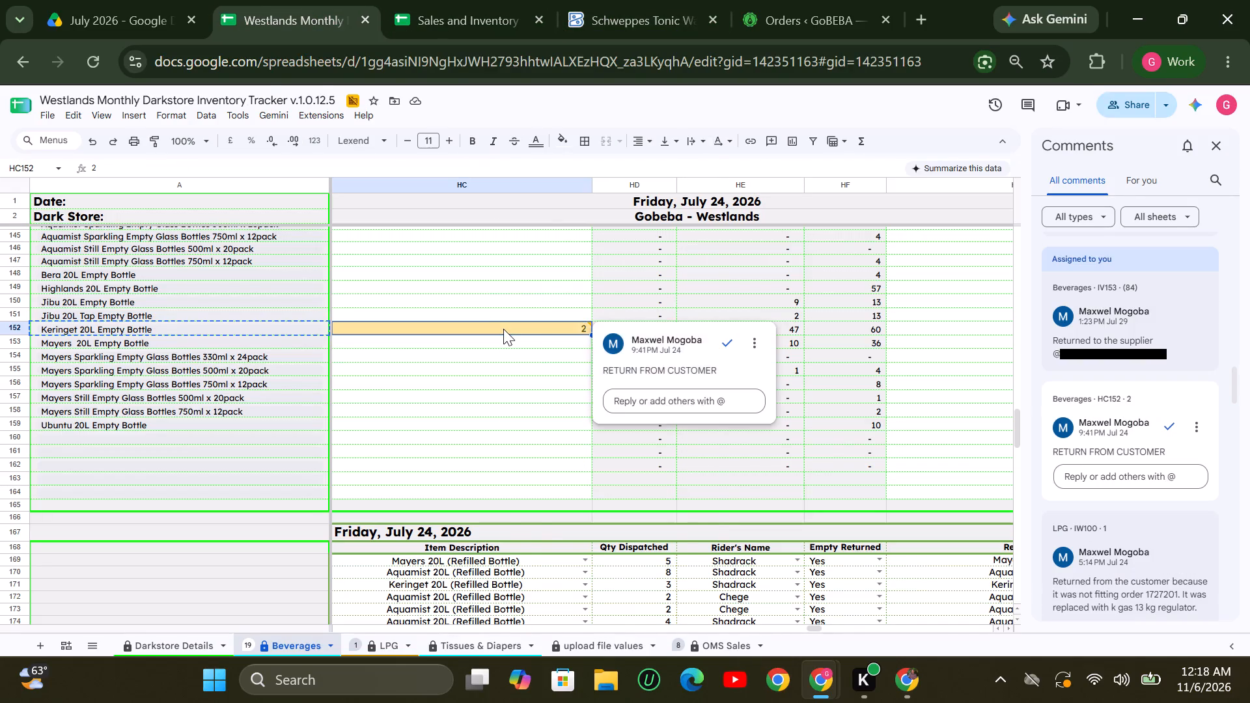
{"action": "scroll", "coordinate": [648, 564], "scroll_direction": "down", "scroll_amount": 4}
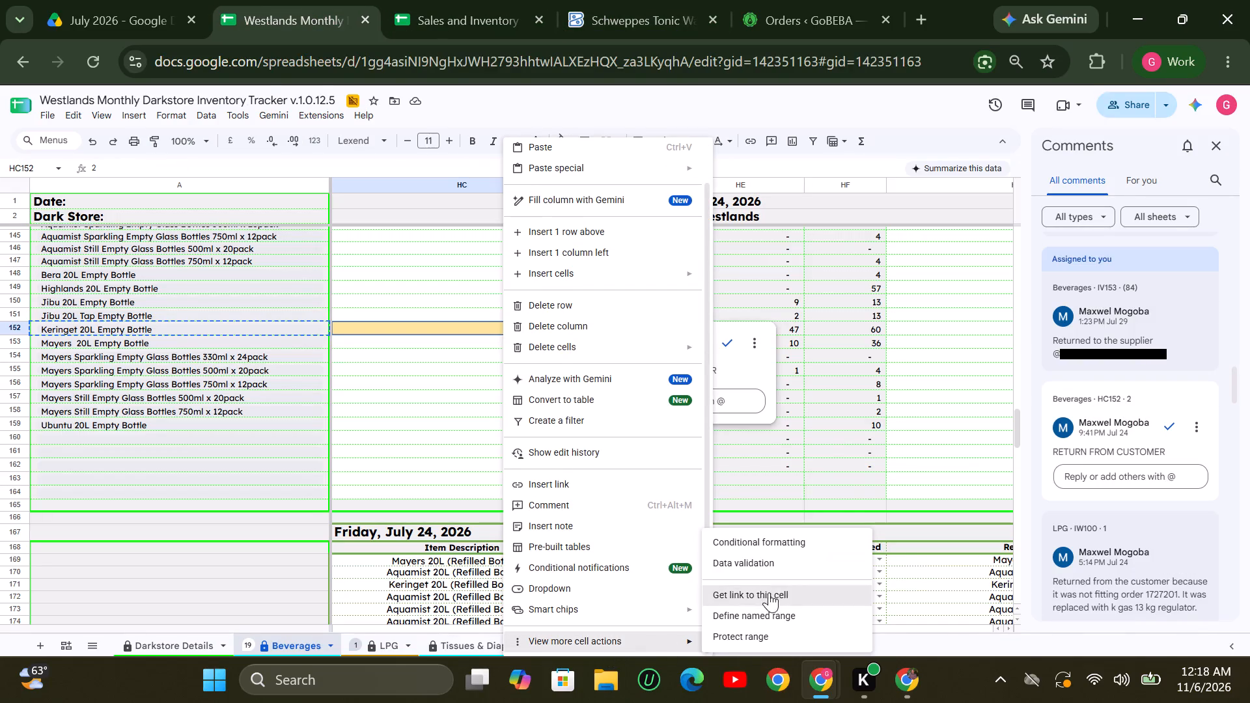
{"action": "left_click", "coordinate": [769, 592]}
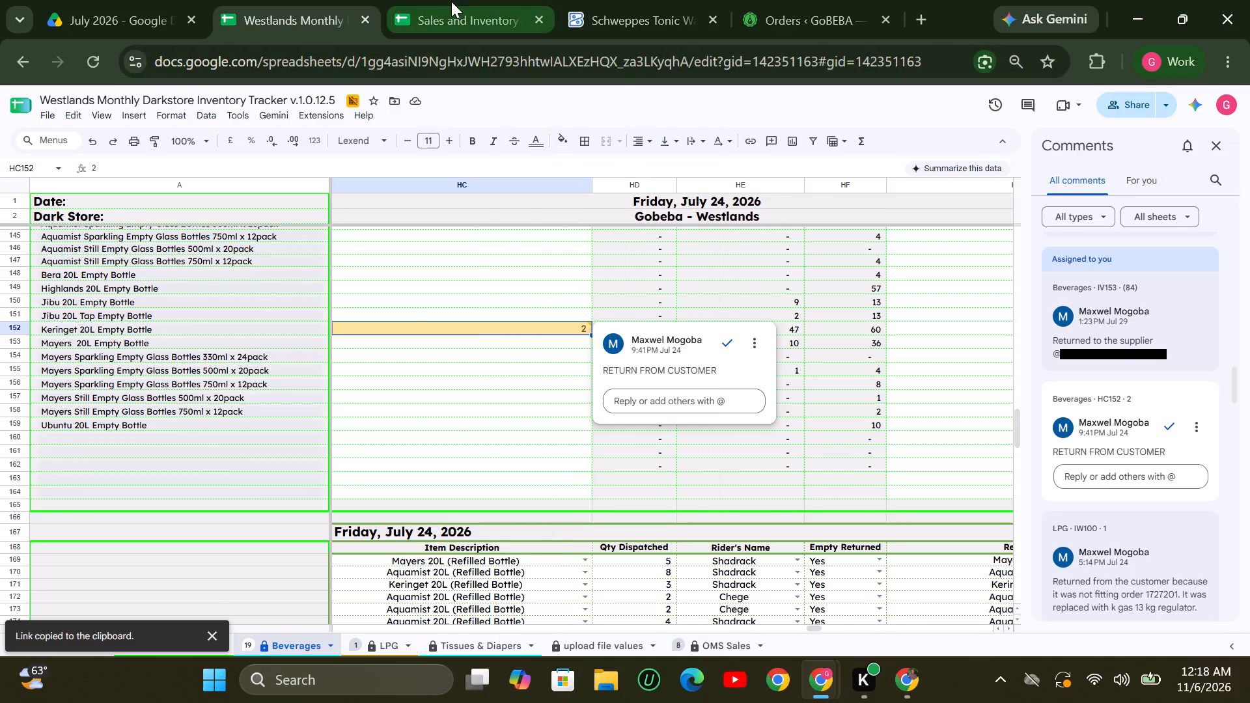
{"action": "left_click", "coordinate": [451, 1]}
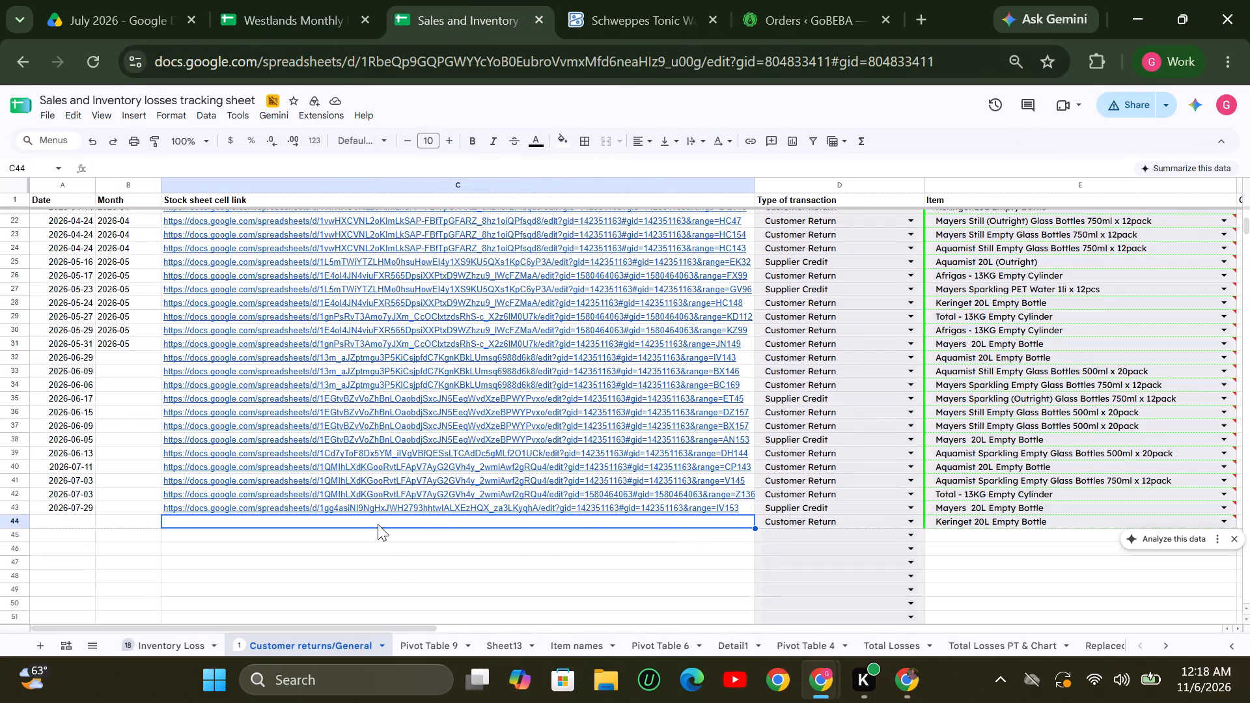
{"action": "right_click", "coordinate": [378, 524]}
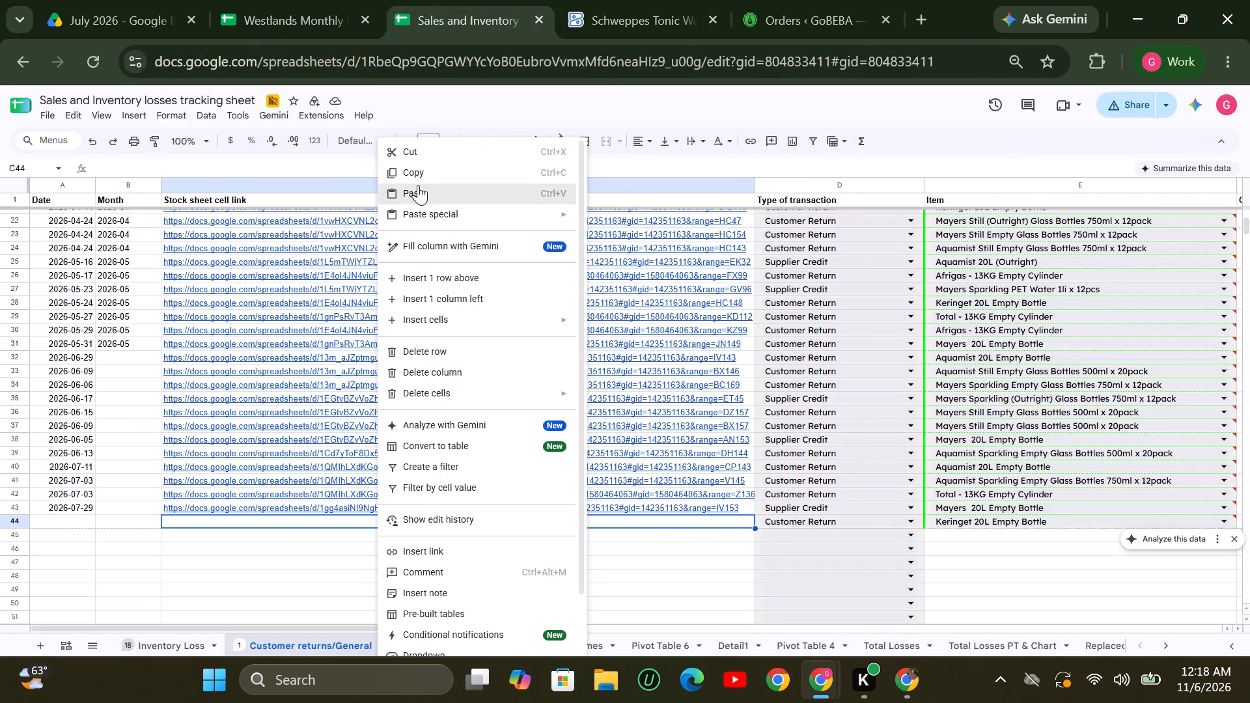
{"action": "left_click", "coordinate": [414, 193]}
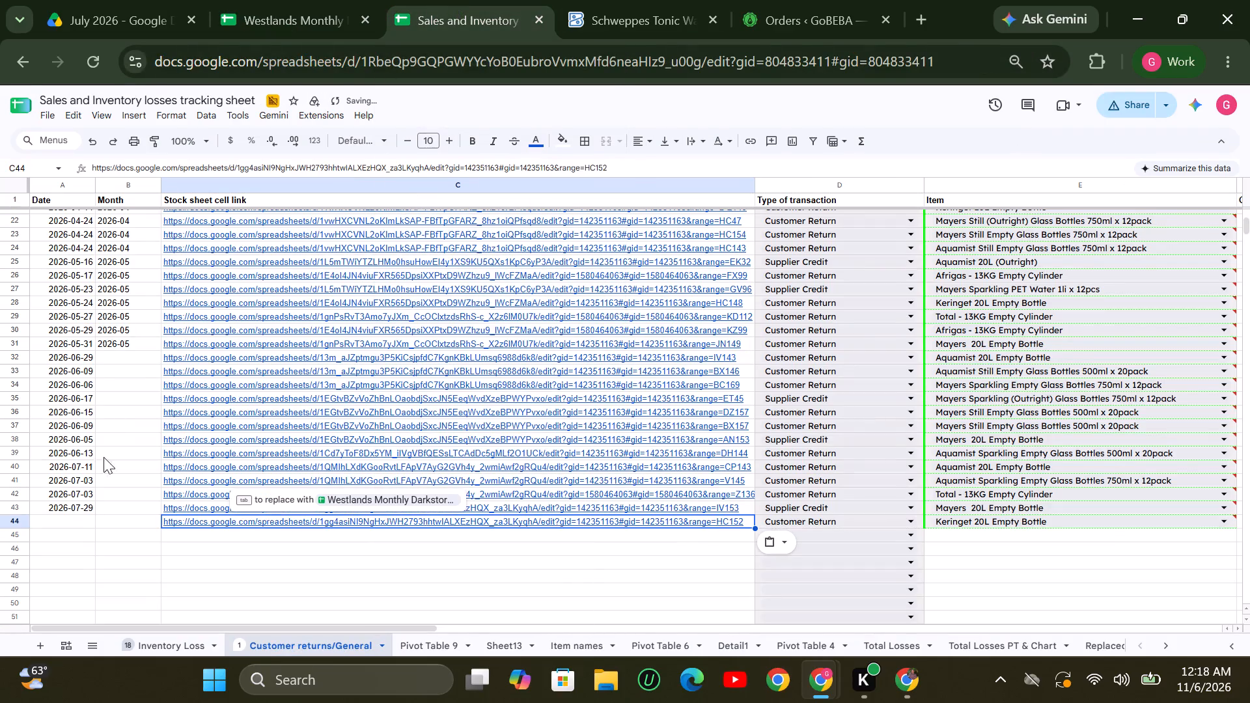
Check the tracker's date for the Keringet return and enter 2026-07-24 as the date in row 44 of the losses sheet.
{"action": "left_click", "coordinate": [76, 518]}
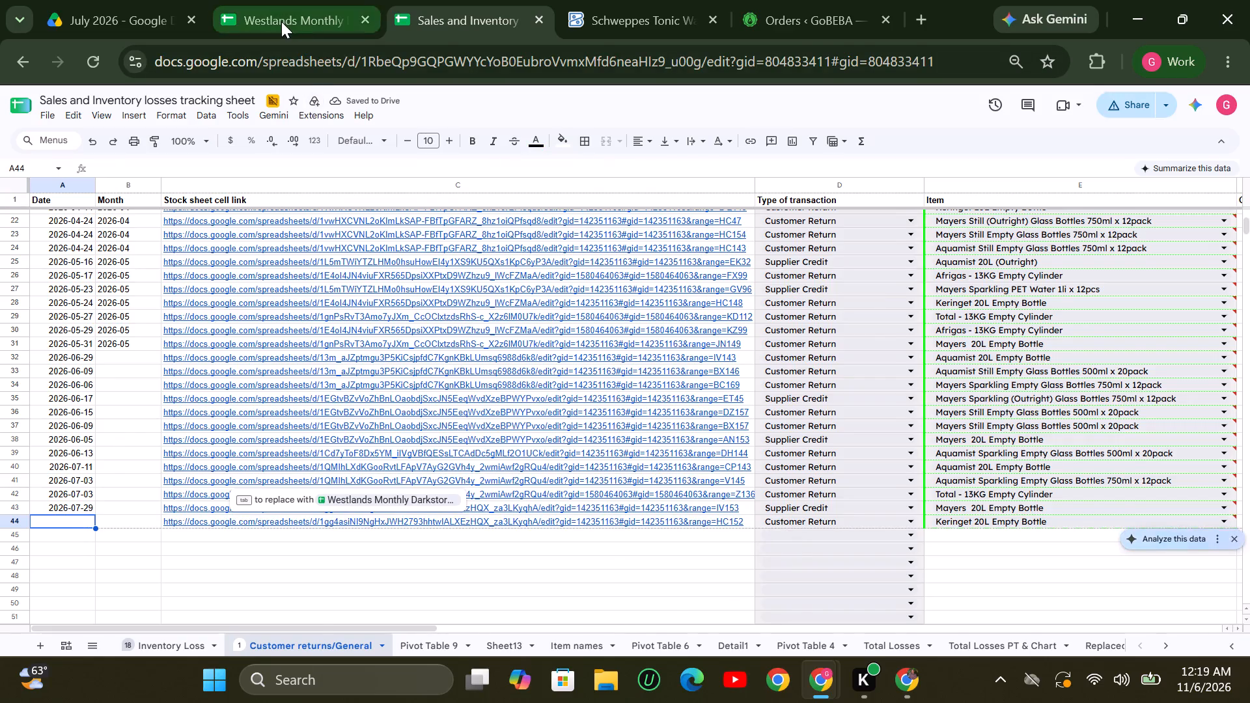
{"action": "left_click", "coordinate": [281, 21]}
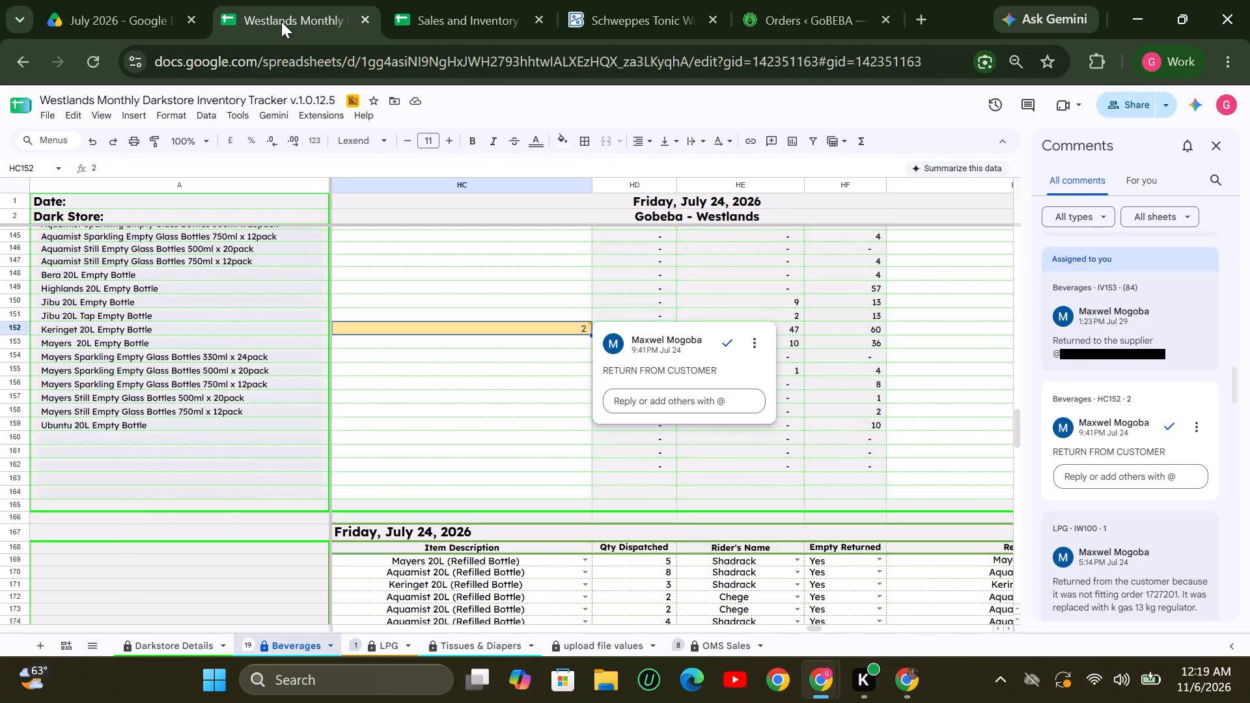
{"action": "left_click", "coordinate": [464, 8]}
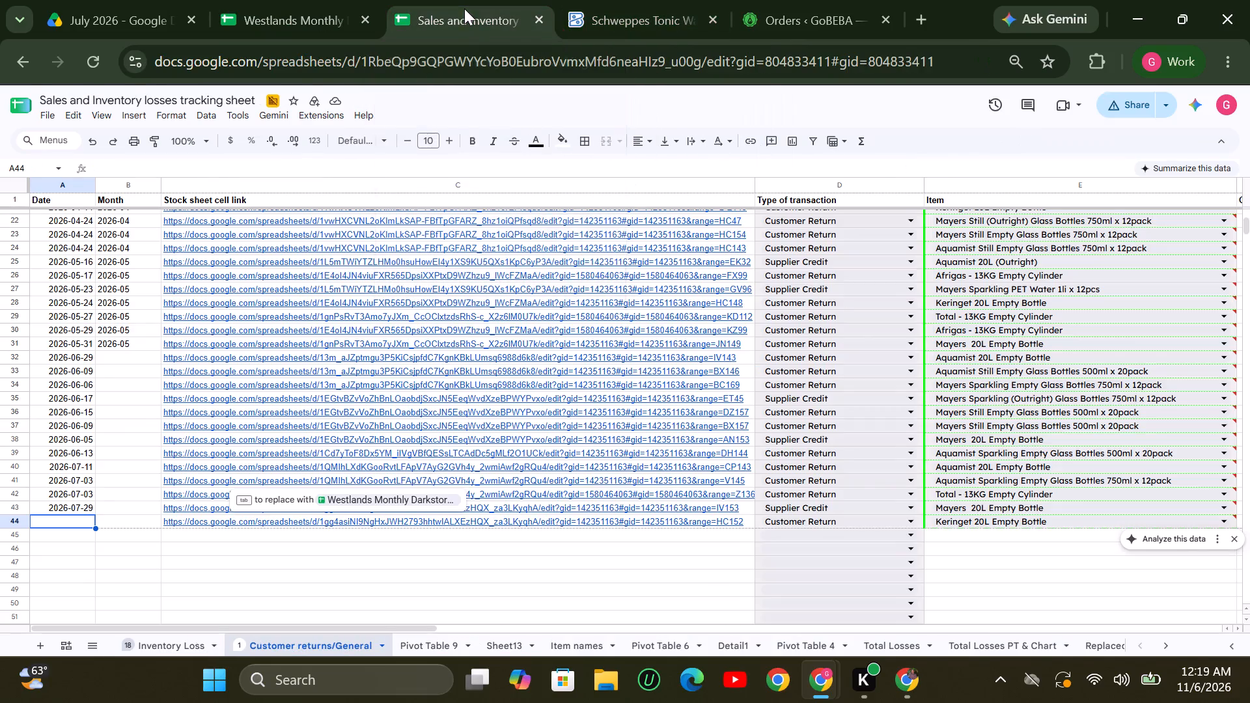
{"action": "type", "text": "2026"}
{"action": "type", "text": "-07-"}
{"action": "type", "text": "24"}
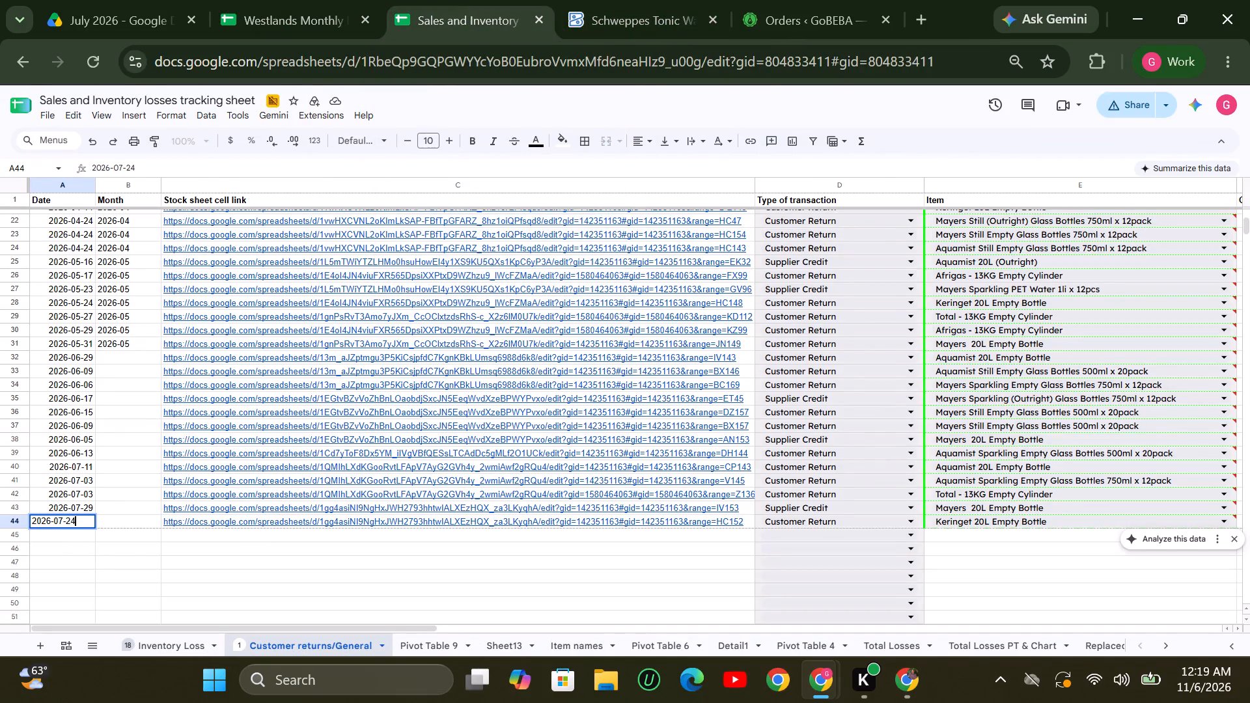
{"action": "left_click", "coordinate": [76, 536]}
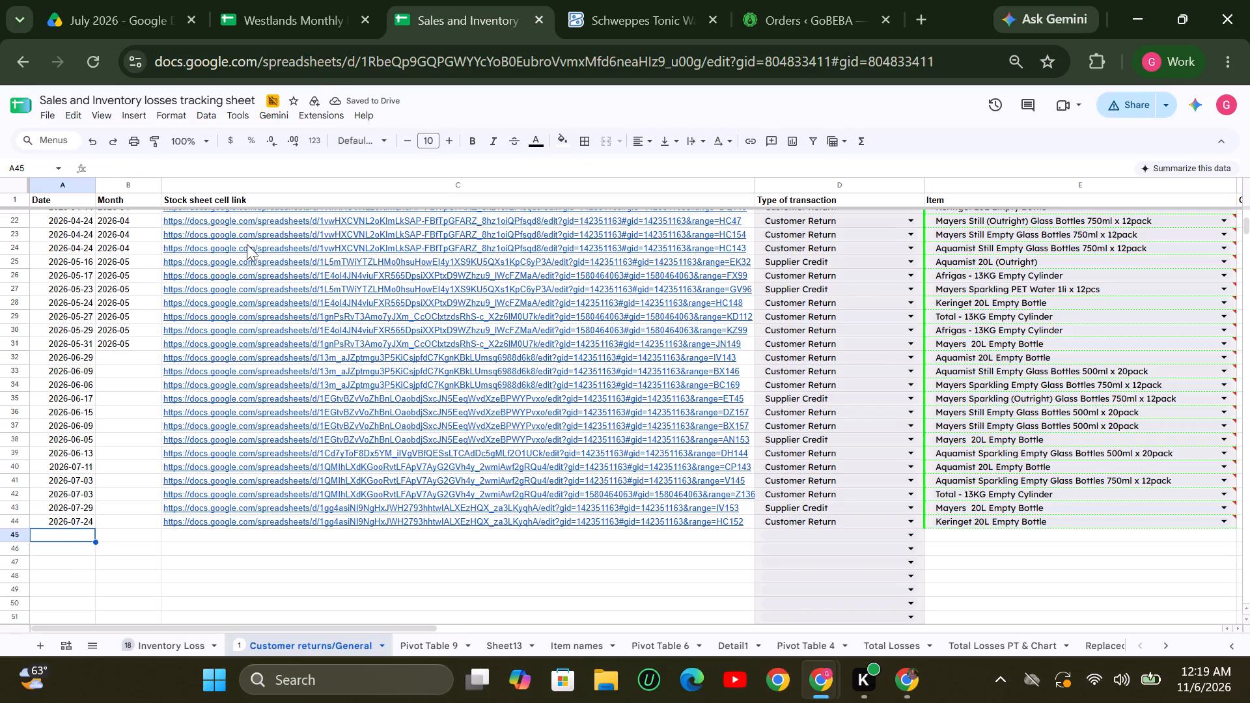
Check the returned quantity in the tracker and enter 2 as the quantity in row 44 of the losses sheet.
{"action": "left_click", "coordinate": [262, 15]}
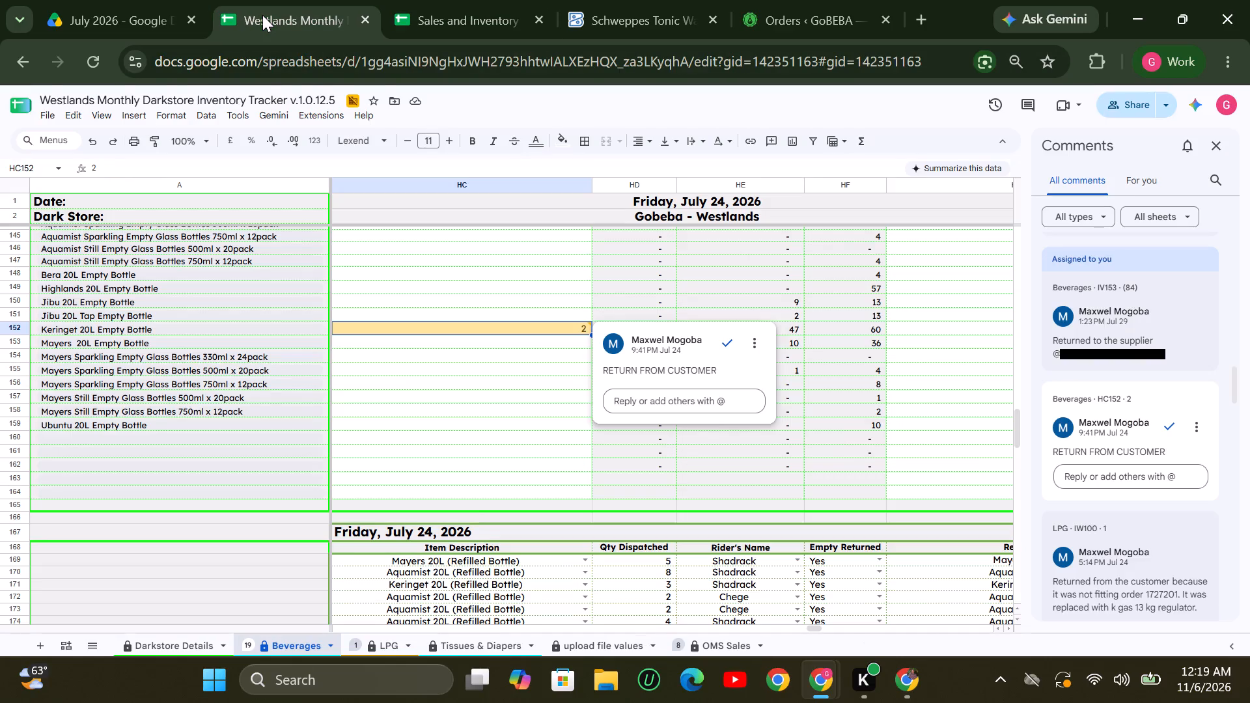
{"action": "left_click", "coordinate": [442, 20]}
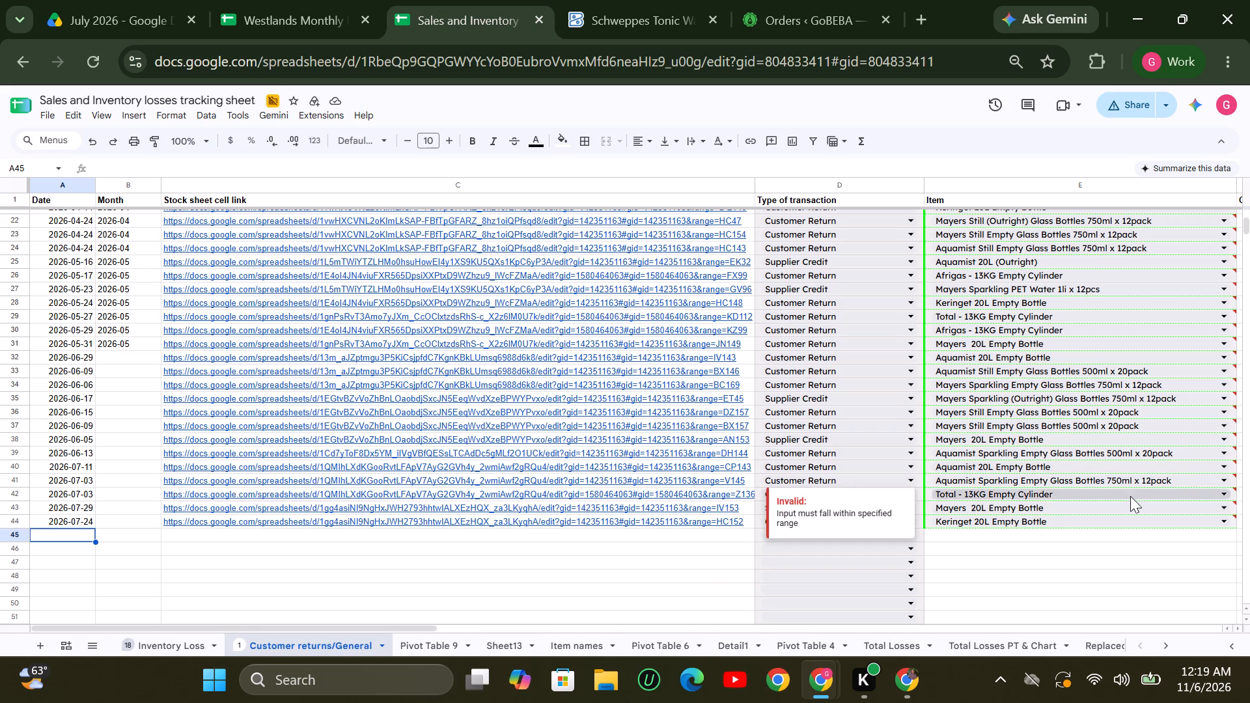
{"action": "triple_click", "coordinate": [1237, 626]}
{"action": "triple_click", "coordinate": [1237, 626]}
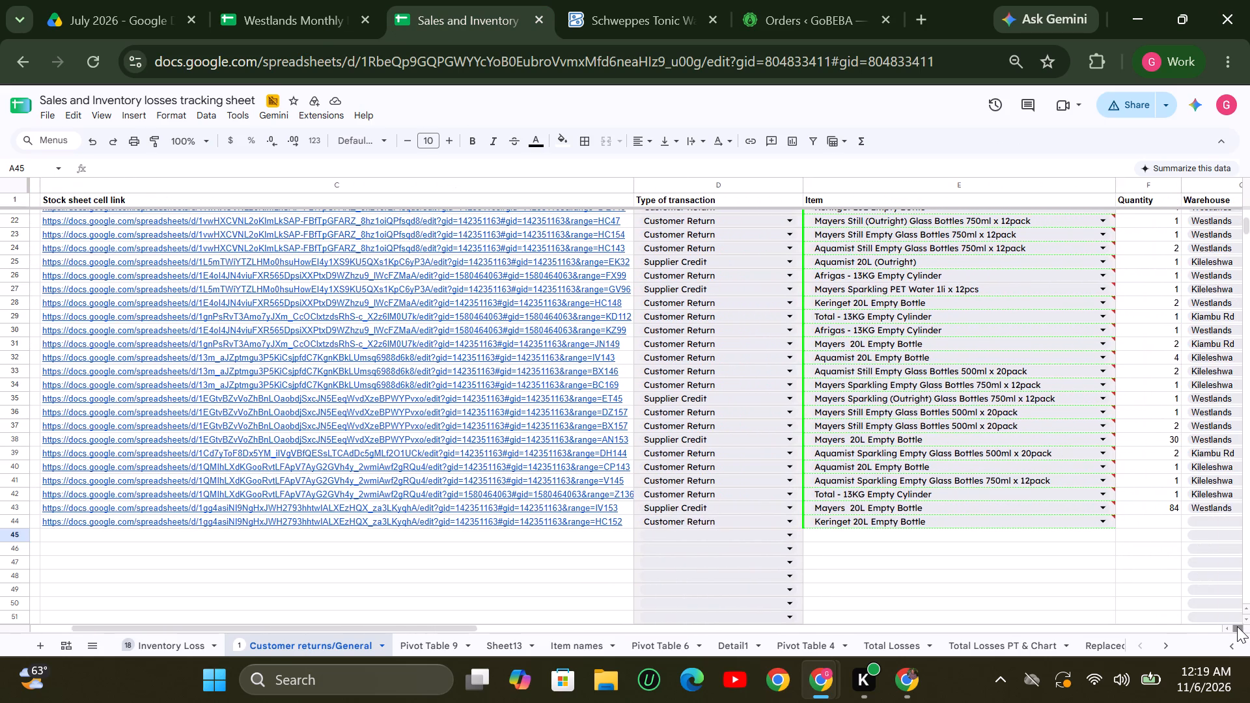
{"action": "triple_click", "coordinate": [1237, 626]}
{"action": "triple_click", "coordinate": [1237, 626]}
{"action": "triple_click", "coordinate": [1237, 626]}
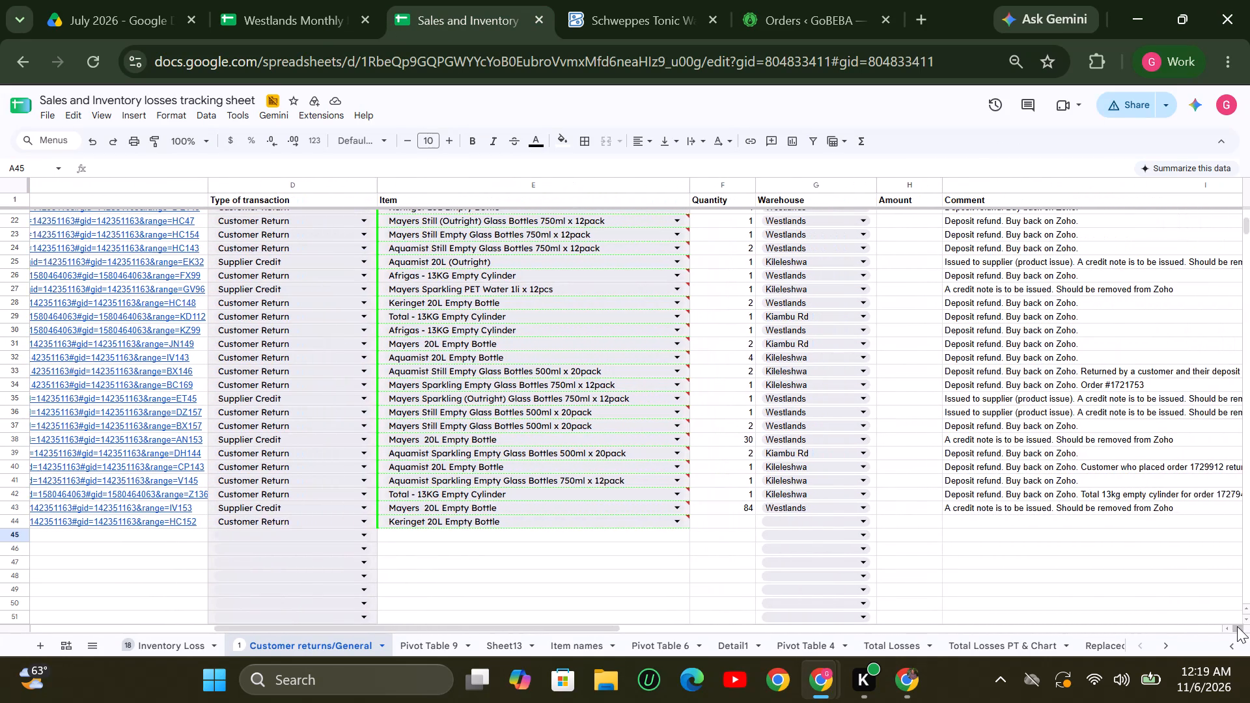
{"action": "left_click", "coordinate": [691, 521]}
{"action": "key", "text": "2"}
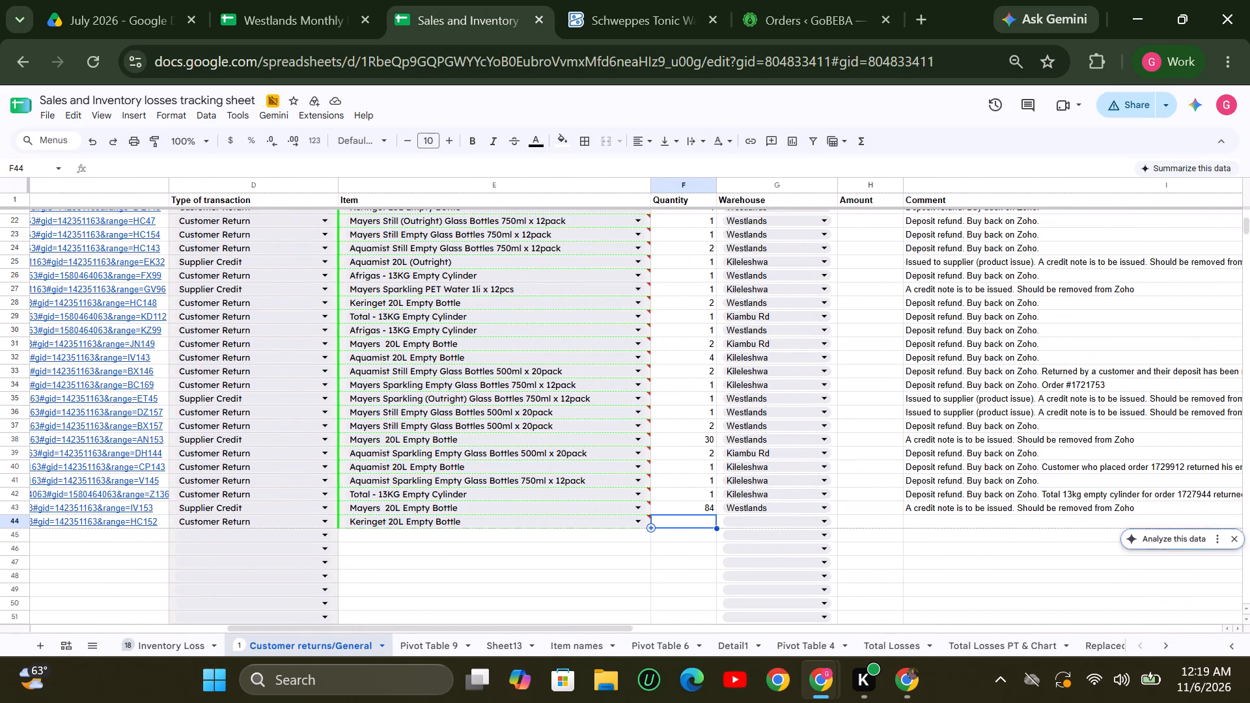
Check the Keringet return in the tracker and set the warehouse in row 44 of the losses sheet to Westlands.
{"action": "left_click", "coordinate": [264, 7]}
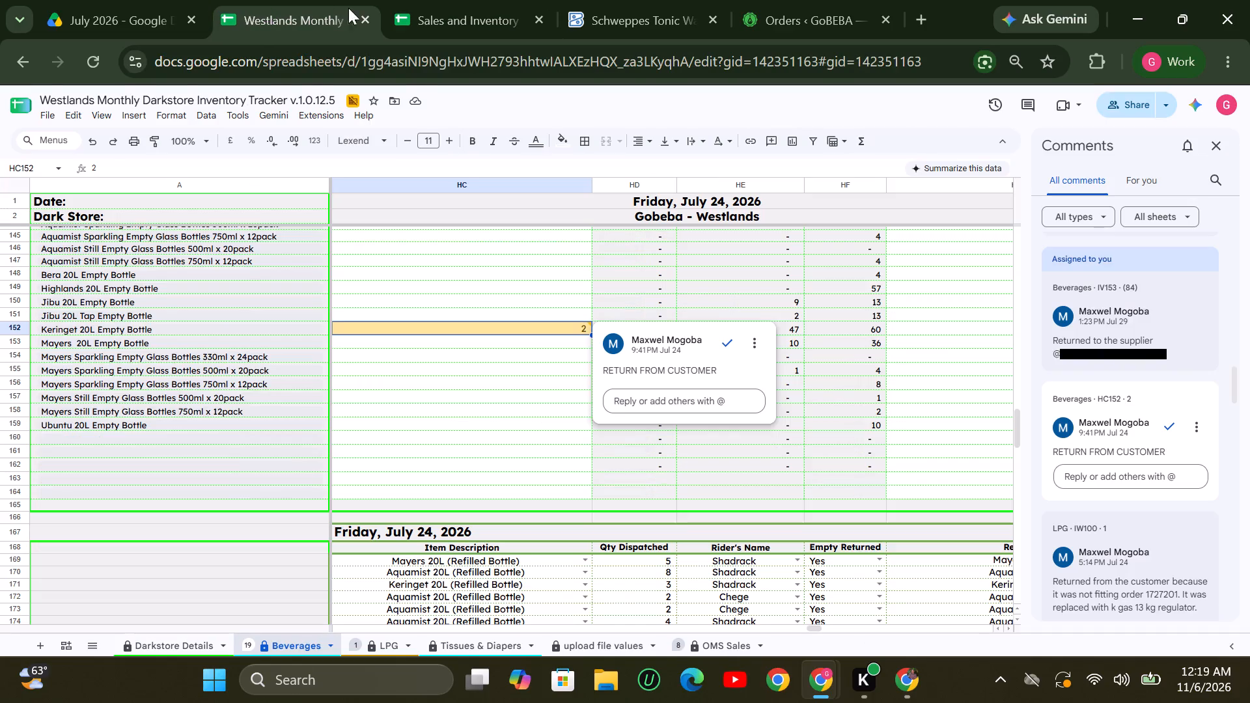
{"action": "left_click", "coordinate": [436, 22]}
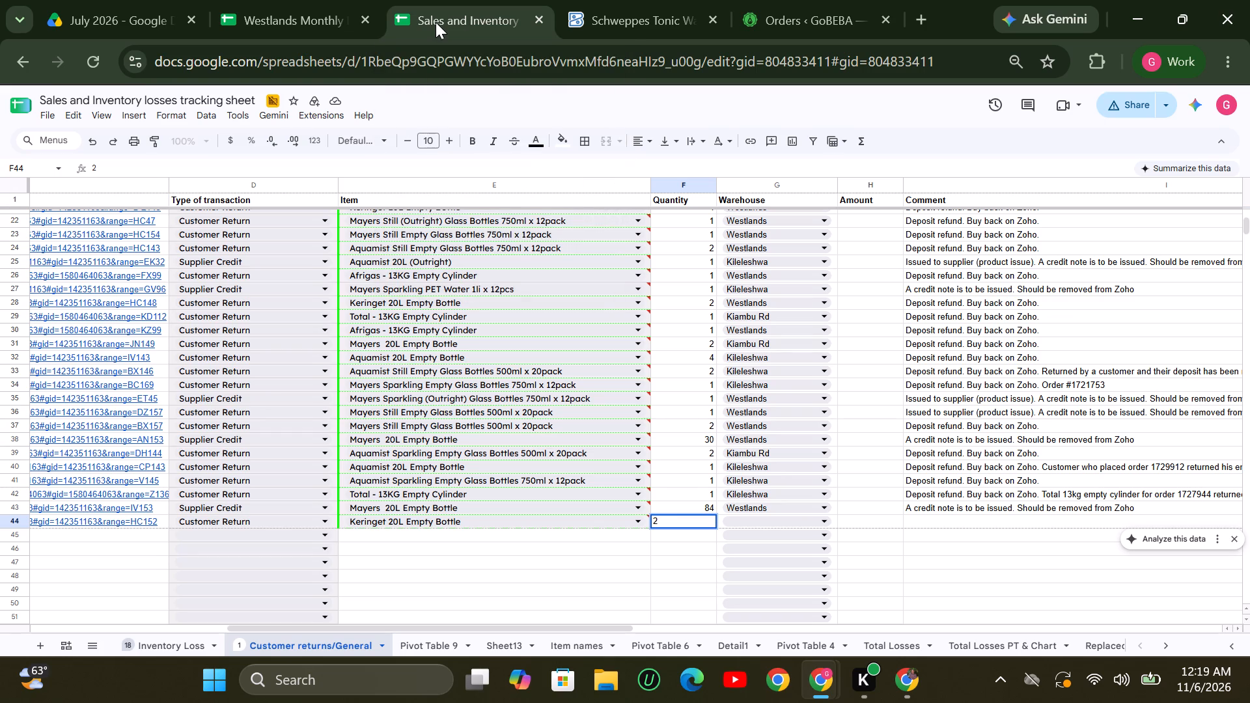
{"action": "left_click", "coordinate": [824, 517]}
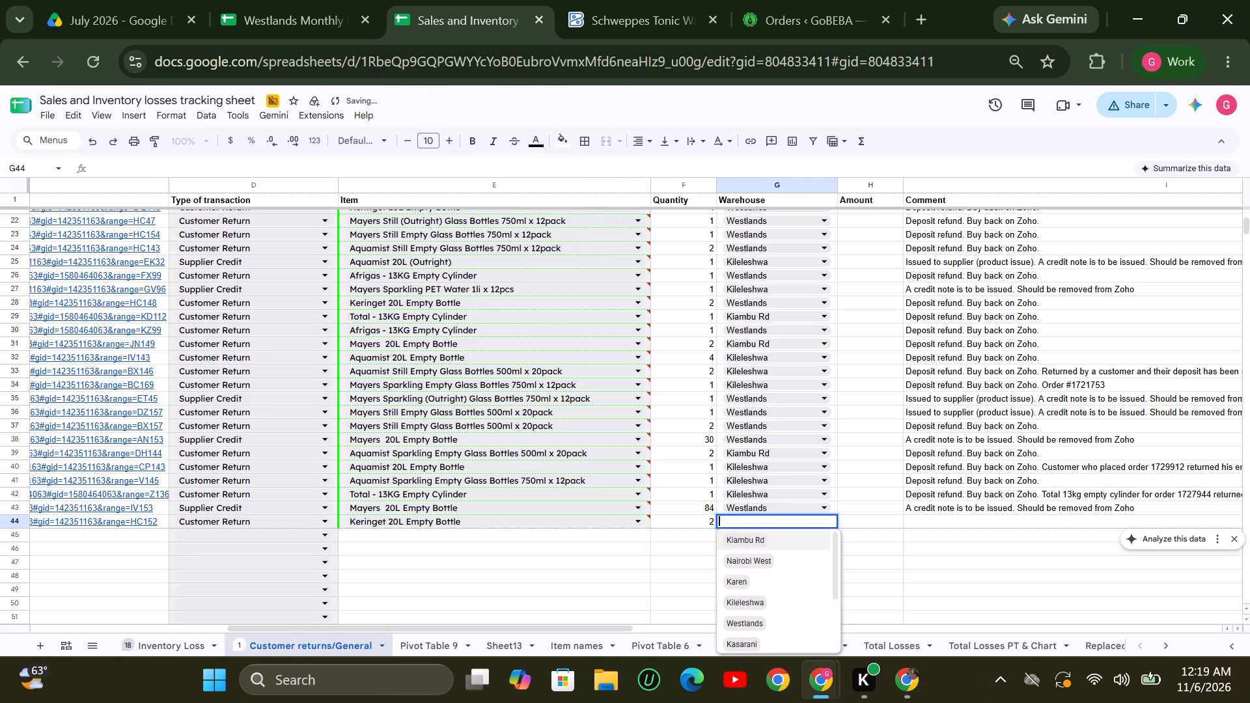
{"action": "left_click", "coordinate": [757, 625]}
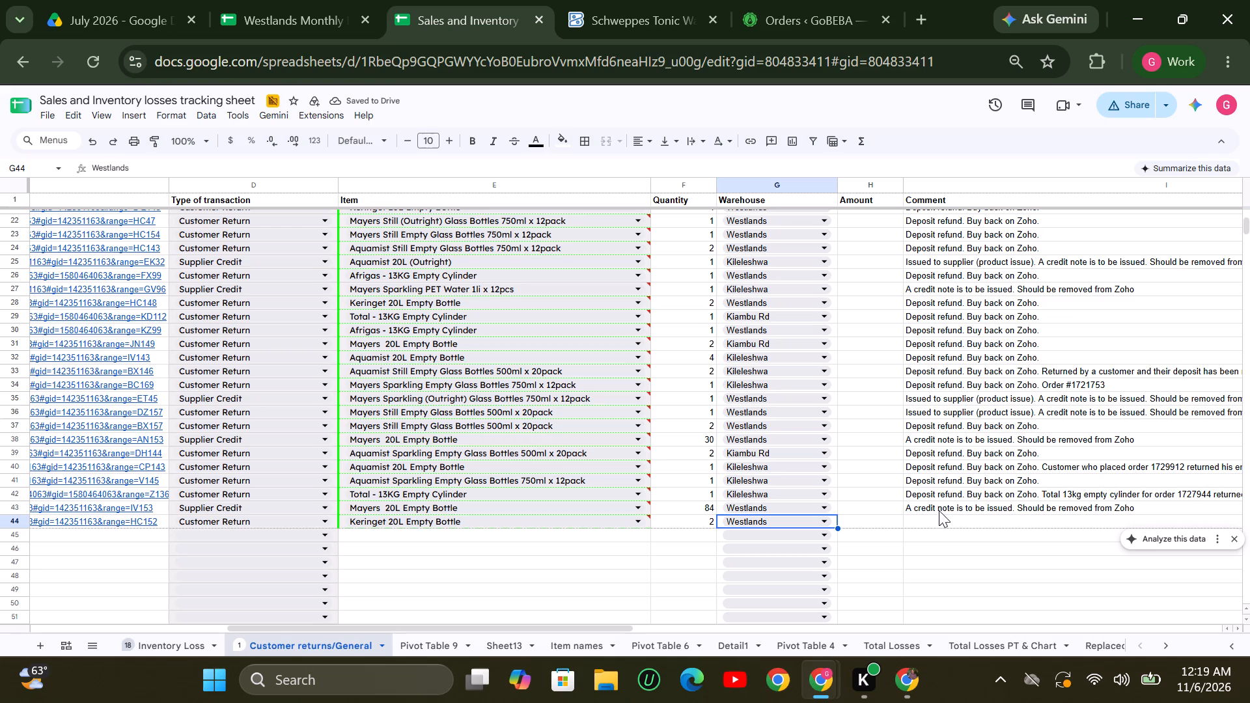
Copy the comment "Deposit refund. Buy back on Zoho." from row 41 into the Comment cell of row 44.
{"action": "left_click", "coordinate": [923, 477]}
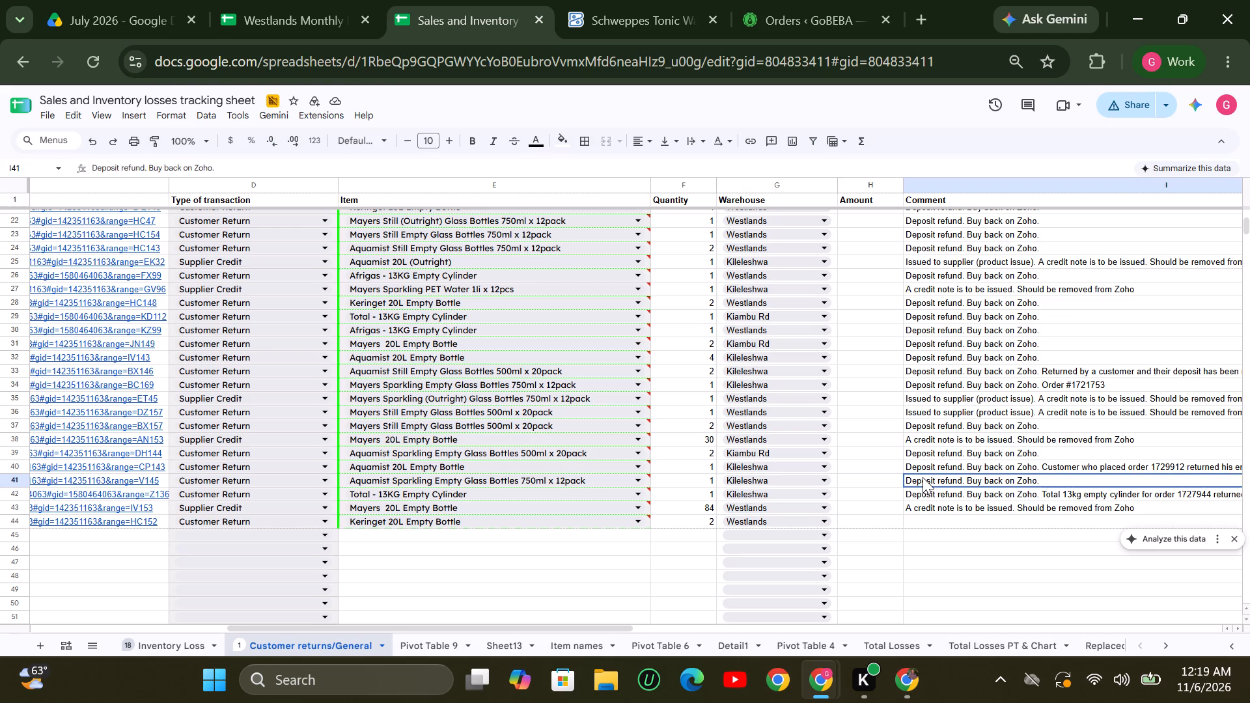
{"action": "key", "text": "ctrl+c"}
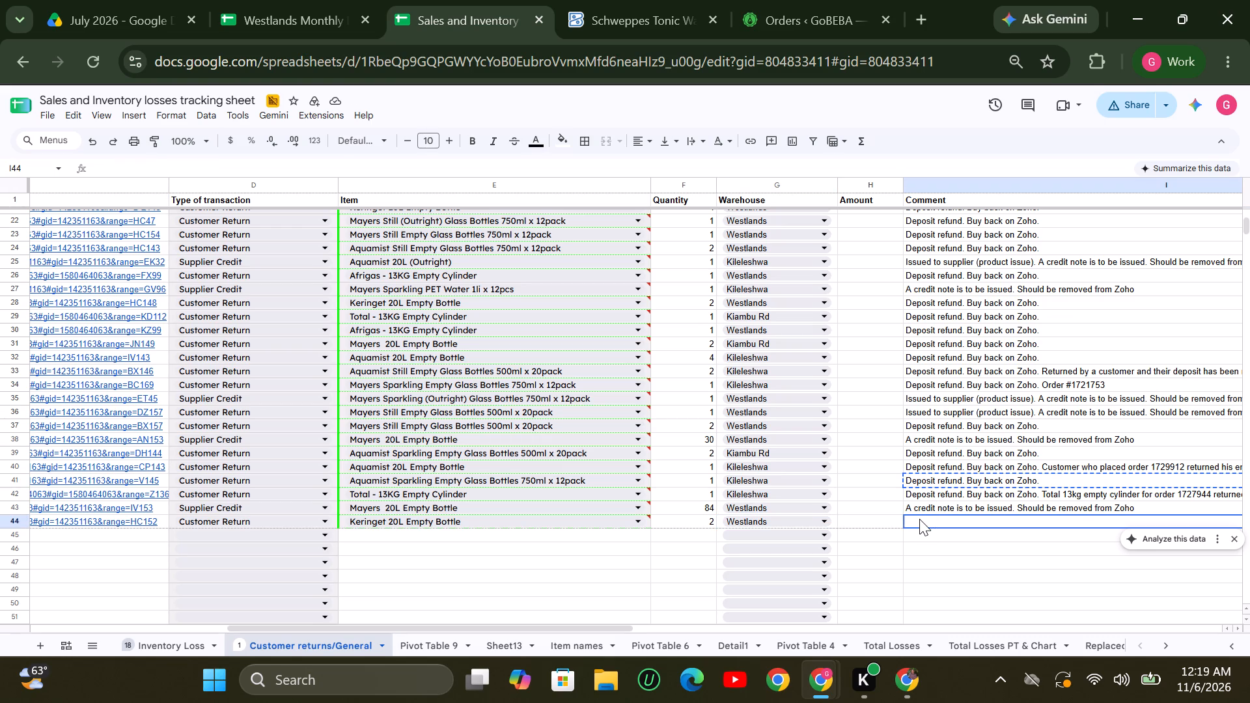
{"action": "left_click", "coordinate": [919, 519]}
{"action": "key", "text": "ctrl+v"}
{"action": "left_click", "coordinate": [1021, 586]}
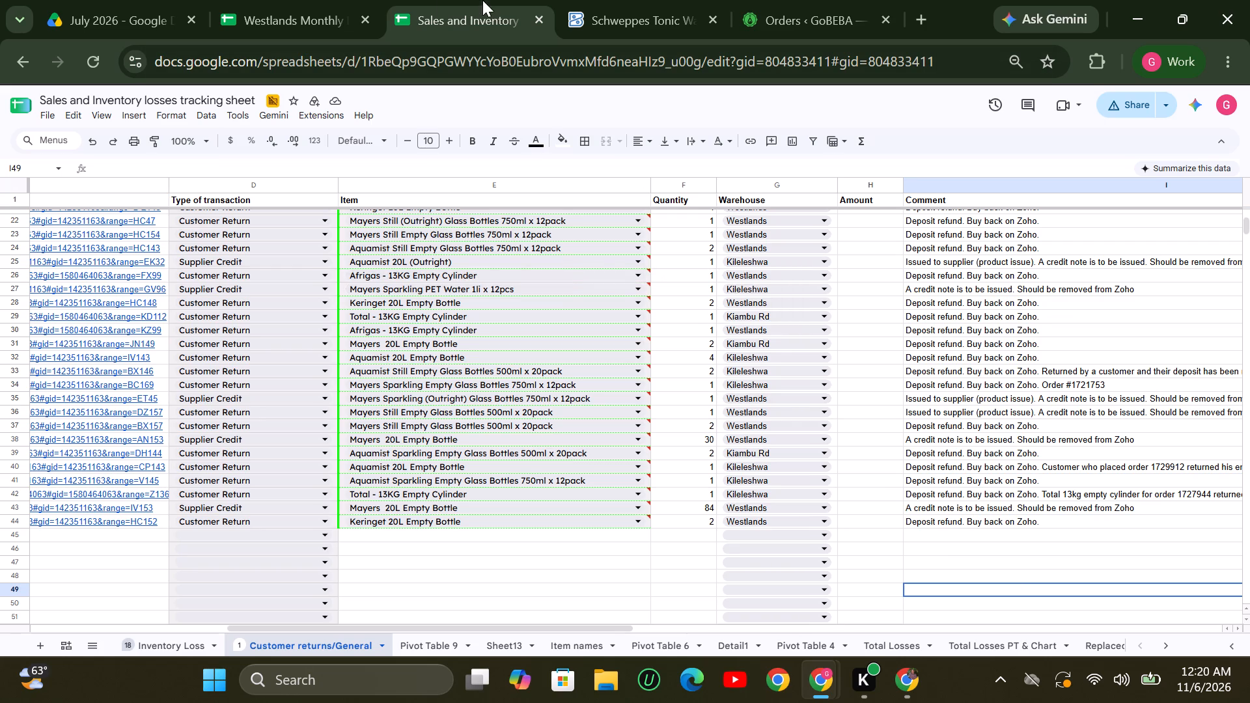
Return to the Westlands tracker and open the next comment in the list, on LPG cell IW100.
{"action": "left_click", "coordinate": [281, 23]}
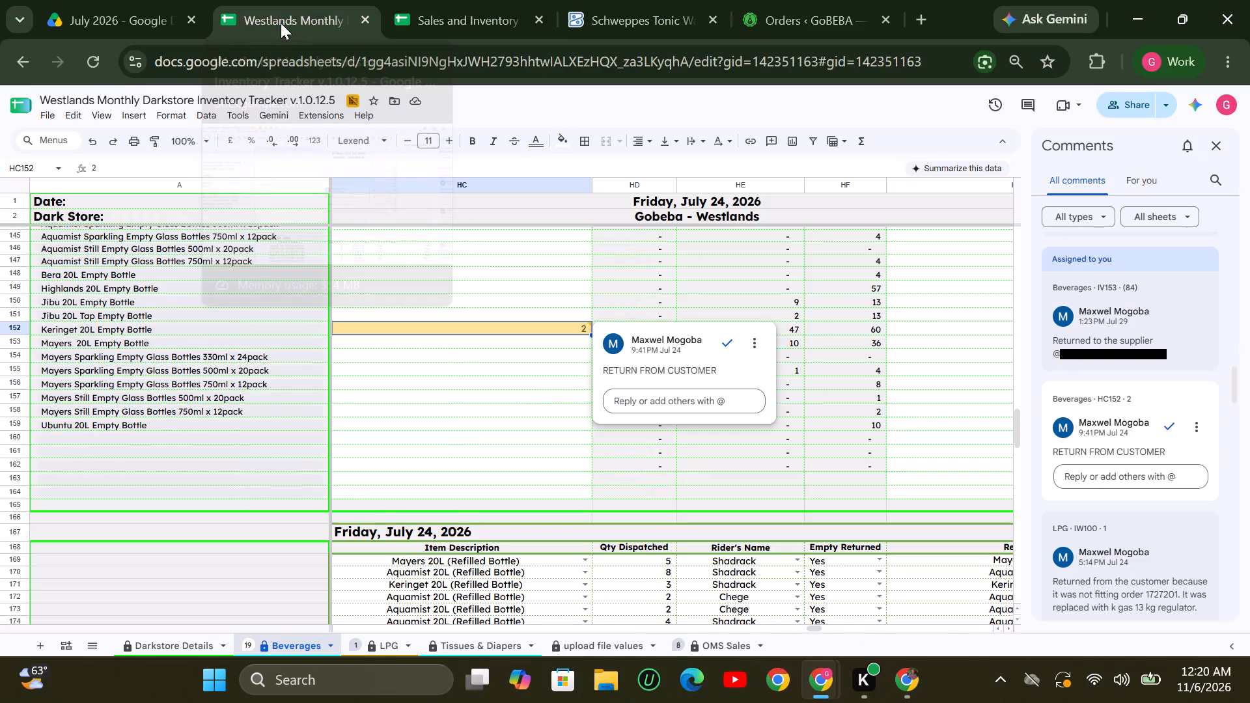
{"action": "scroll", "coordinate": [1091, 509], "scroll_direction": "down", "scroll_amount": 1}
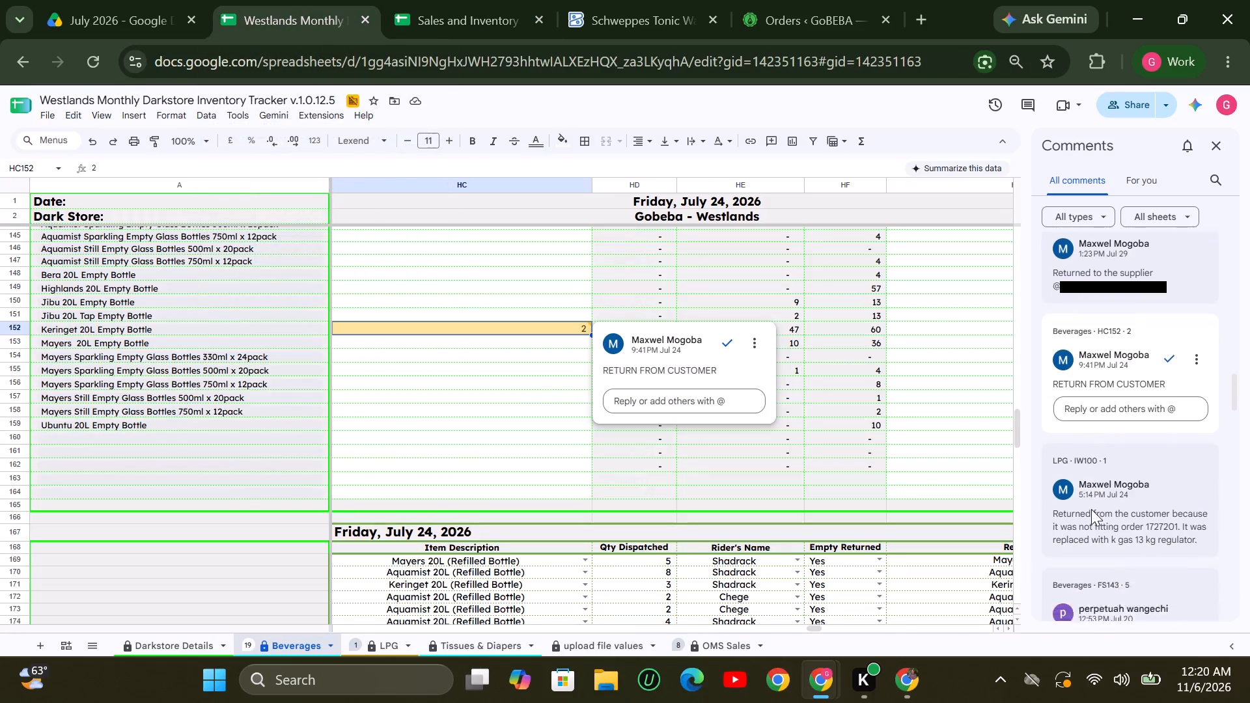
{"action": "scroll", "coordinate": [1091, 509], "scroll_direction": "down", "scroll_amount": 2}
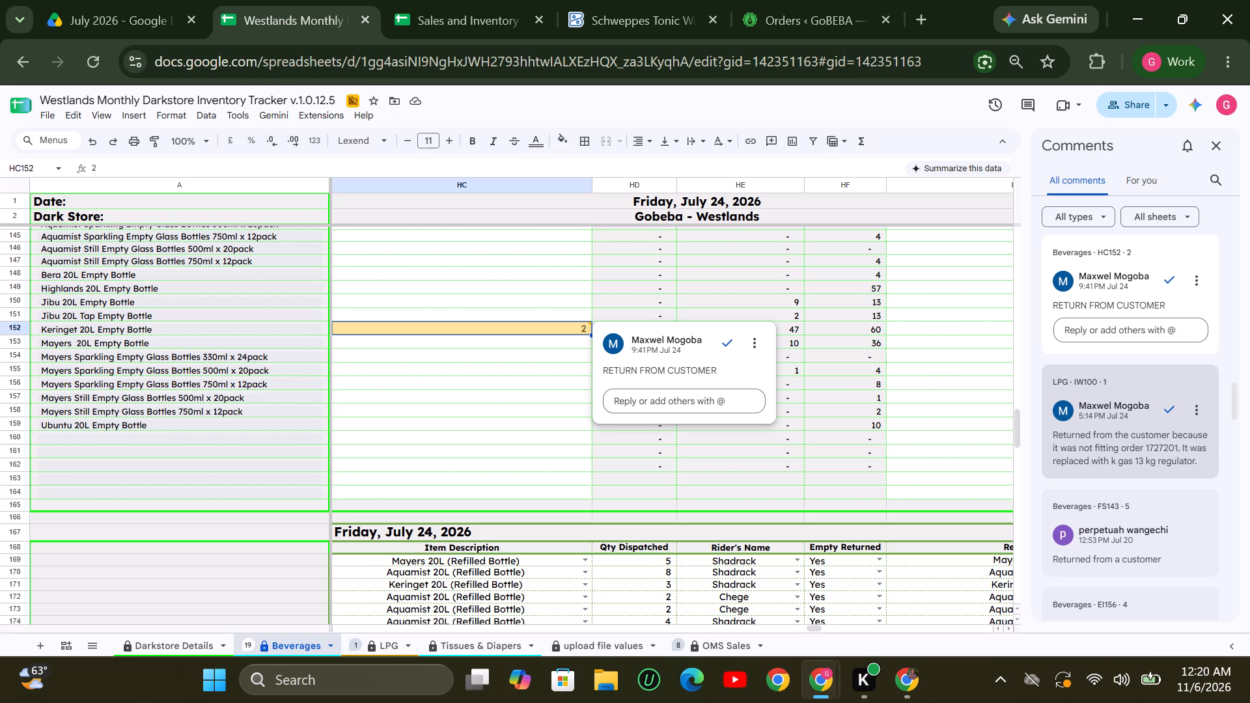
{"action": "left_click", "coordinate": [1100, 453]}
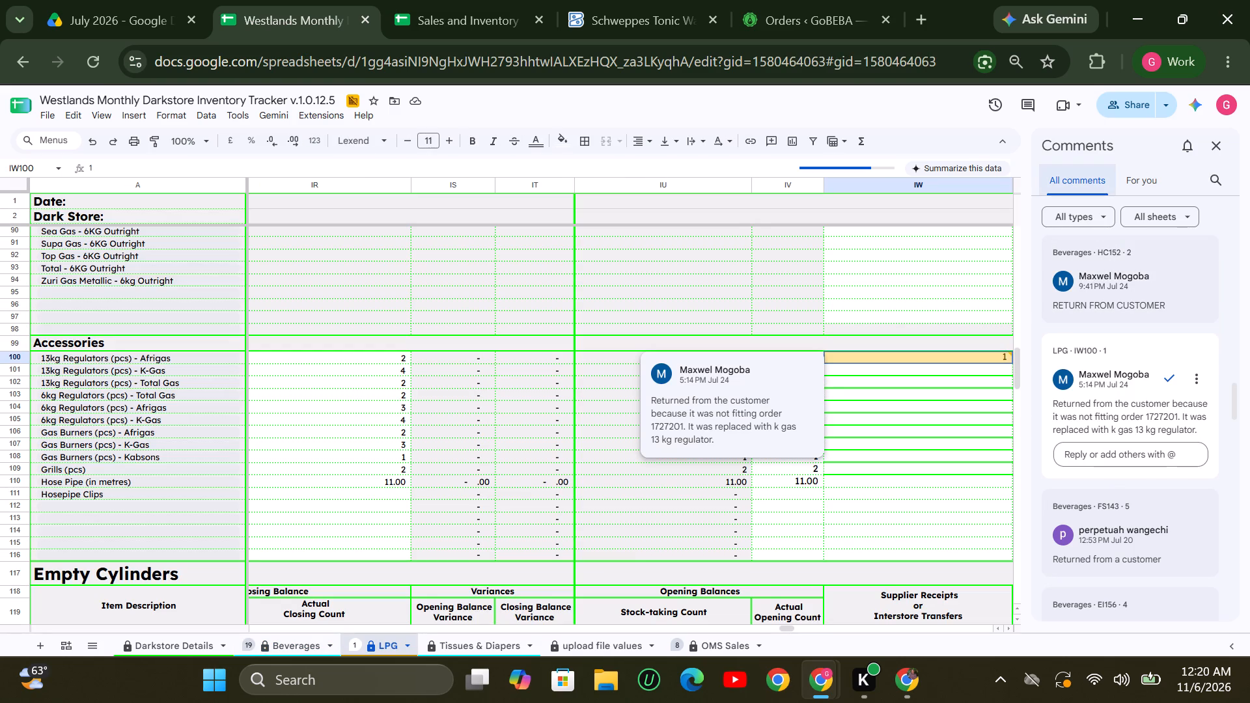
Examine the date and the columns around the commented 13kg Afrigas regulator entry in cell IW100.
{"action": "triple_click", "coordinate": [1009, 632]}
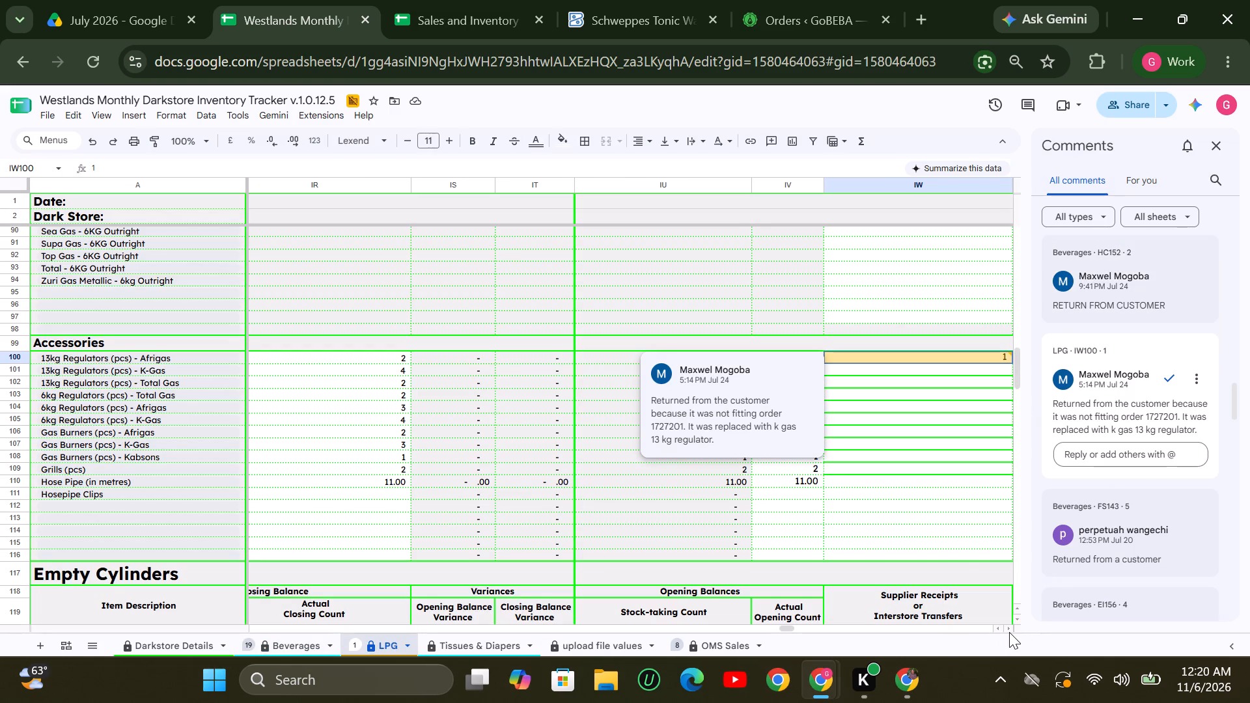
{"action": "left_click", "coordinate": [1009, 632]}
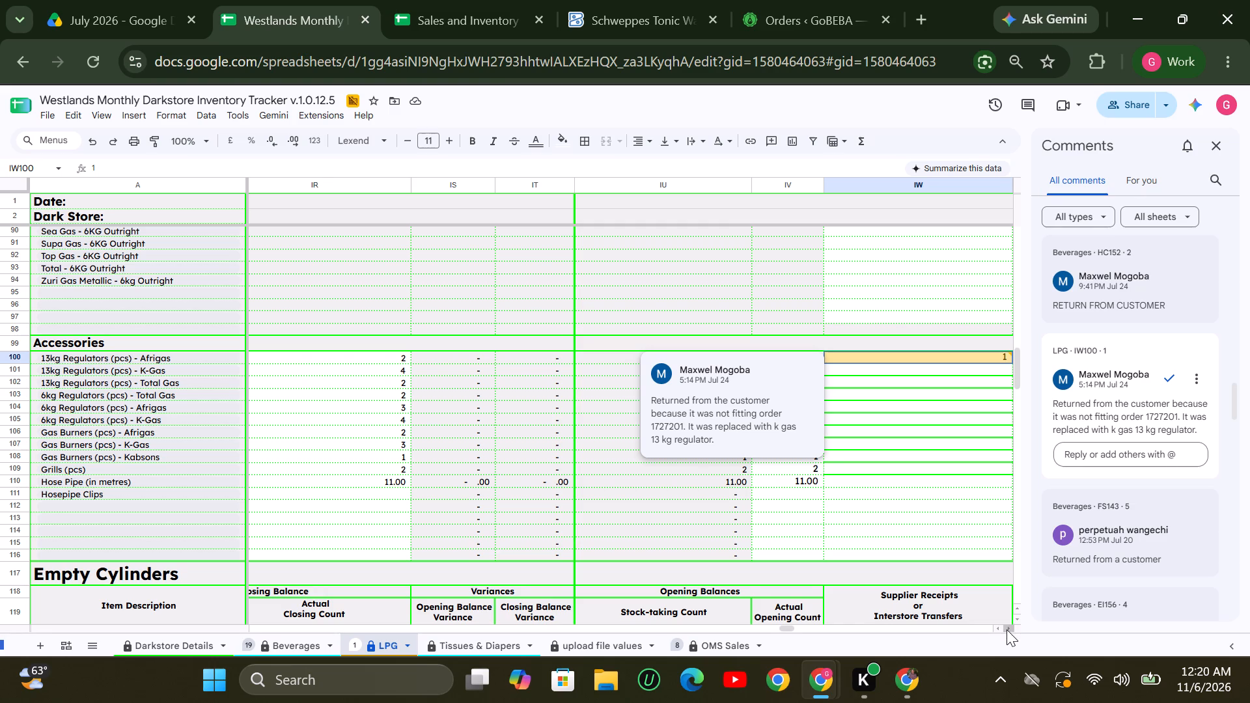
{"action": "triple_click", "coordinate": [1007, 629]}
{"action": "triple_click", "coordinate": [1007, 629]}
{"action": "double_click", "coordinate": [1007, 629]}
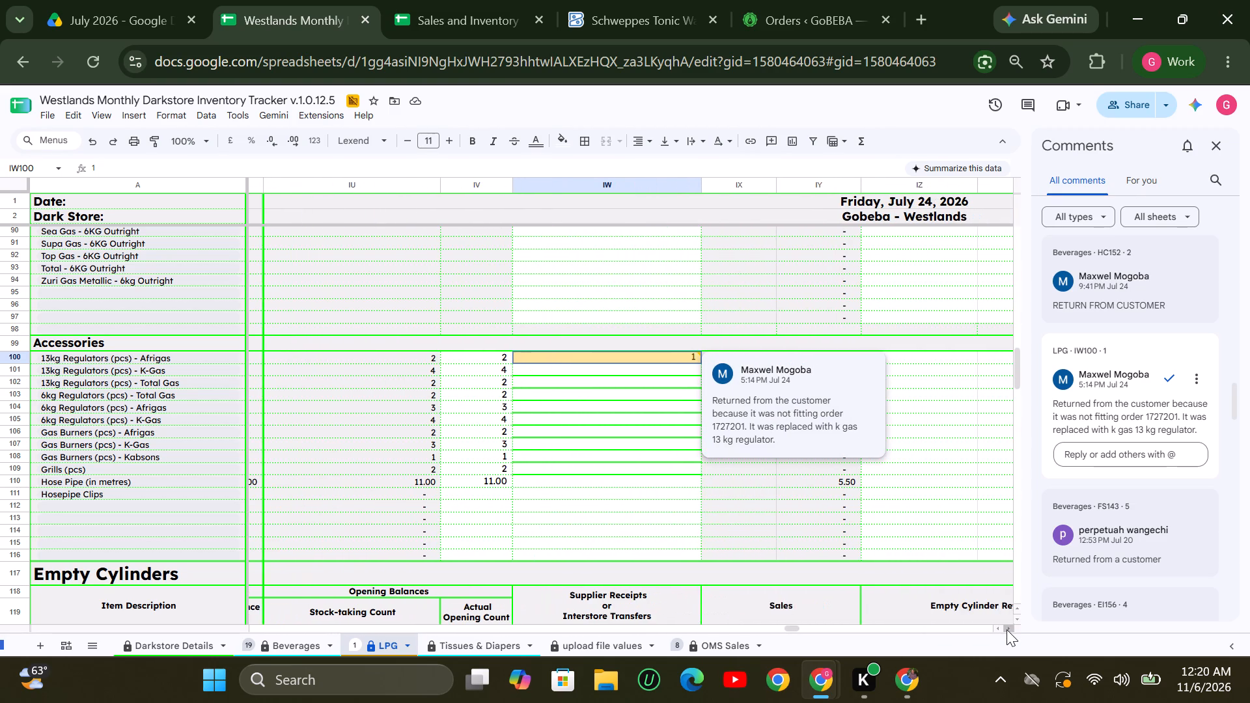
{"action": "double_click", "coordinate": [1007, 629]}
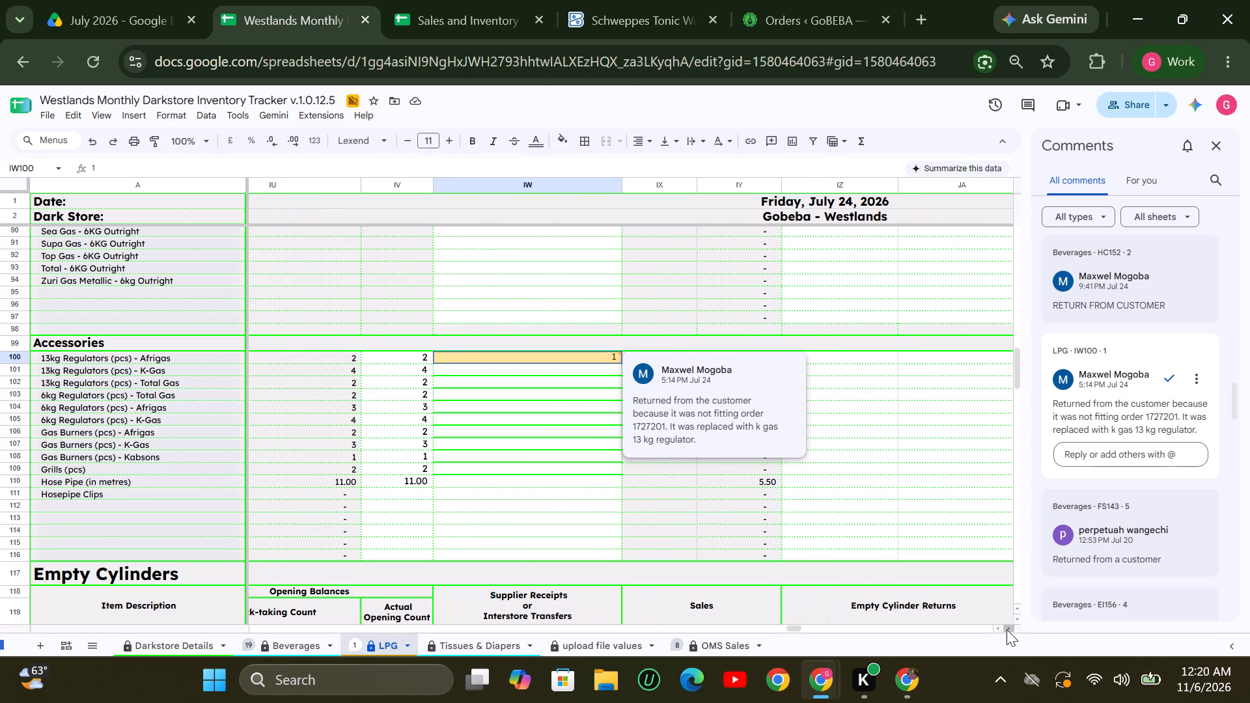
{"action": "triple_click", "coordinate": [1007, 629]}
{"action": "triple_click", "coordinate": [1007, 629]}
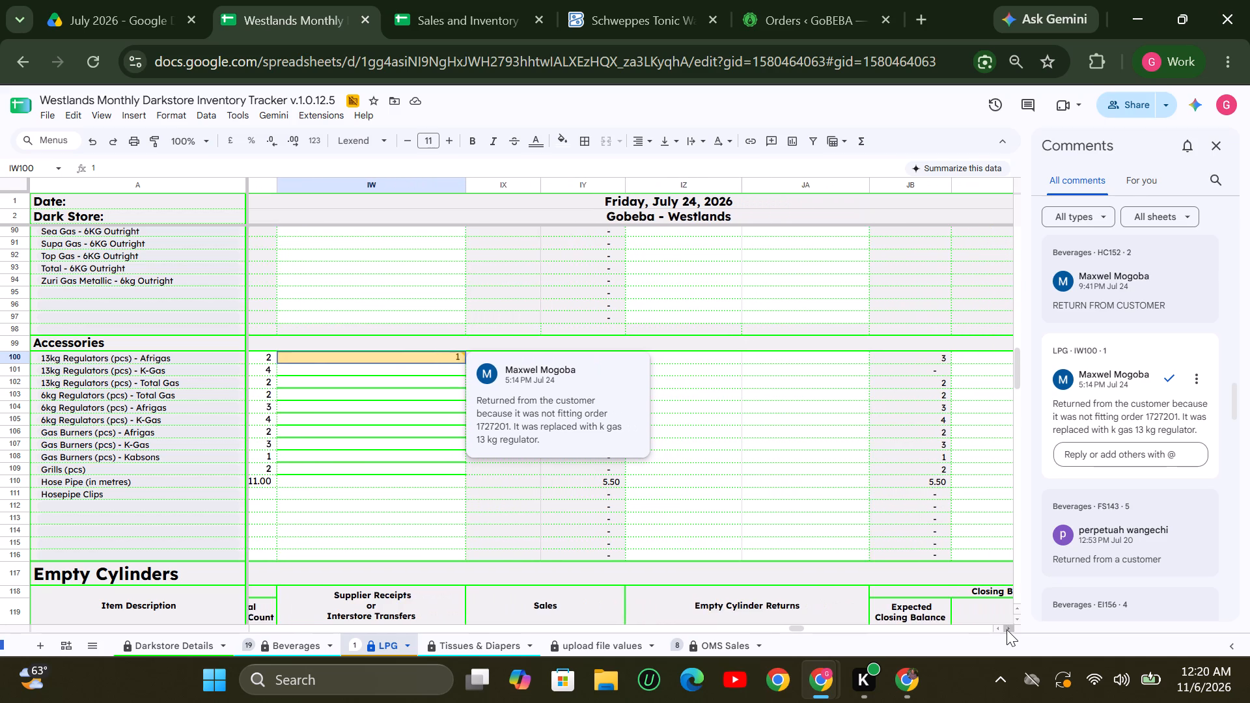
{"action": "left_click", "coordinate": [1007, 629]}
{"action": "triple_click", "coordinate": [994, 629]}
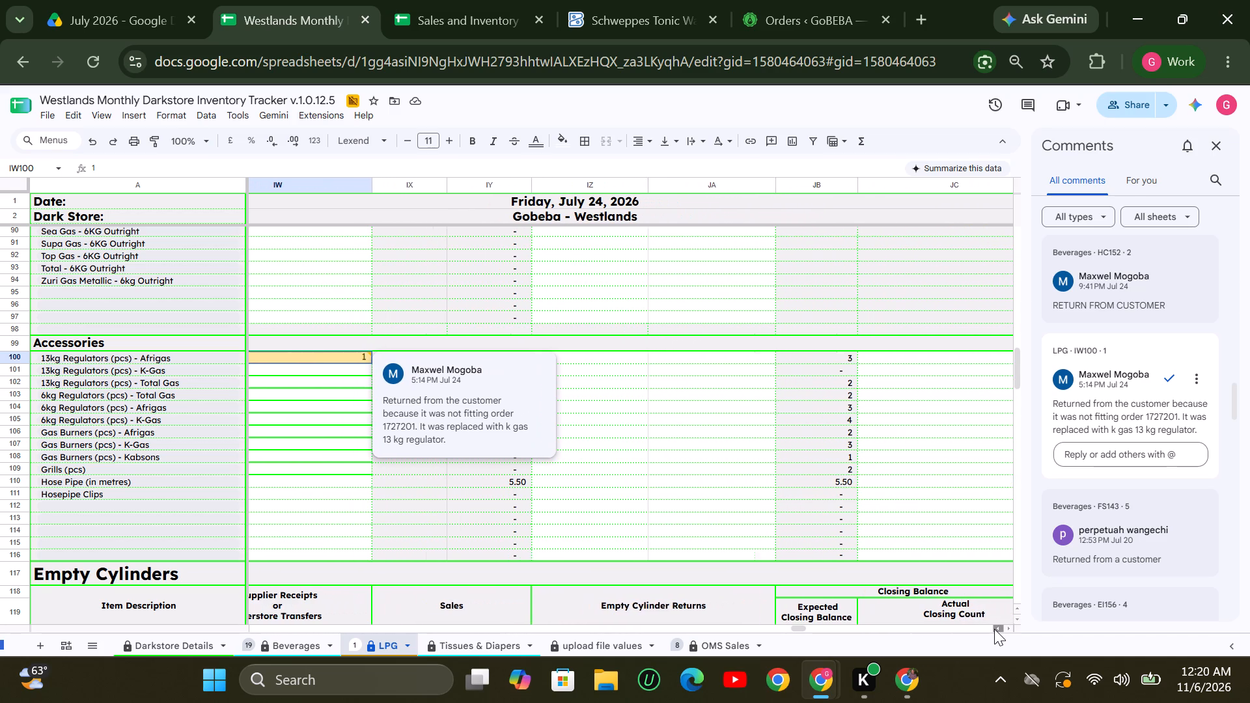
{"action": "triple_click", "coordinate": [994, 629]}
{"action": "left_click", "coordinate": [994, 629]}
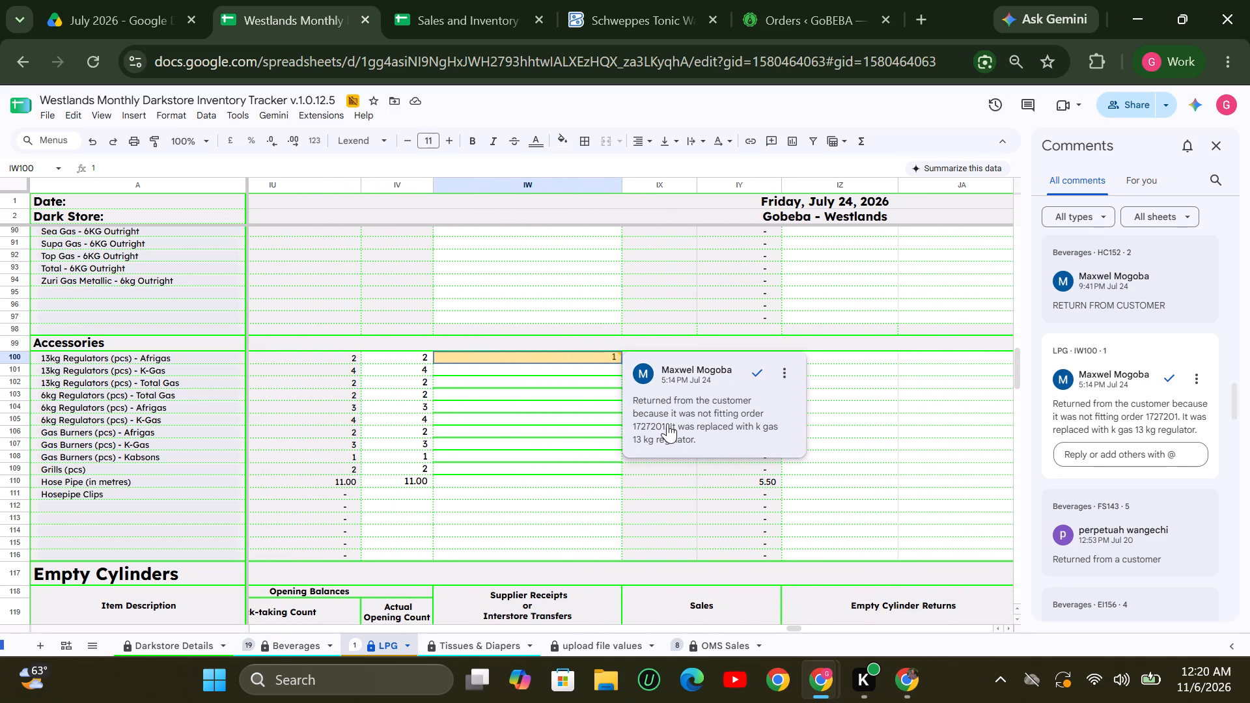
{"action": "left_click_drag", "start_coordinate": [667, 423], "coordinate": [632, 424]}
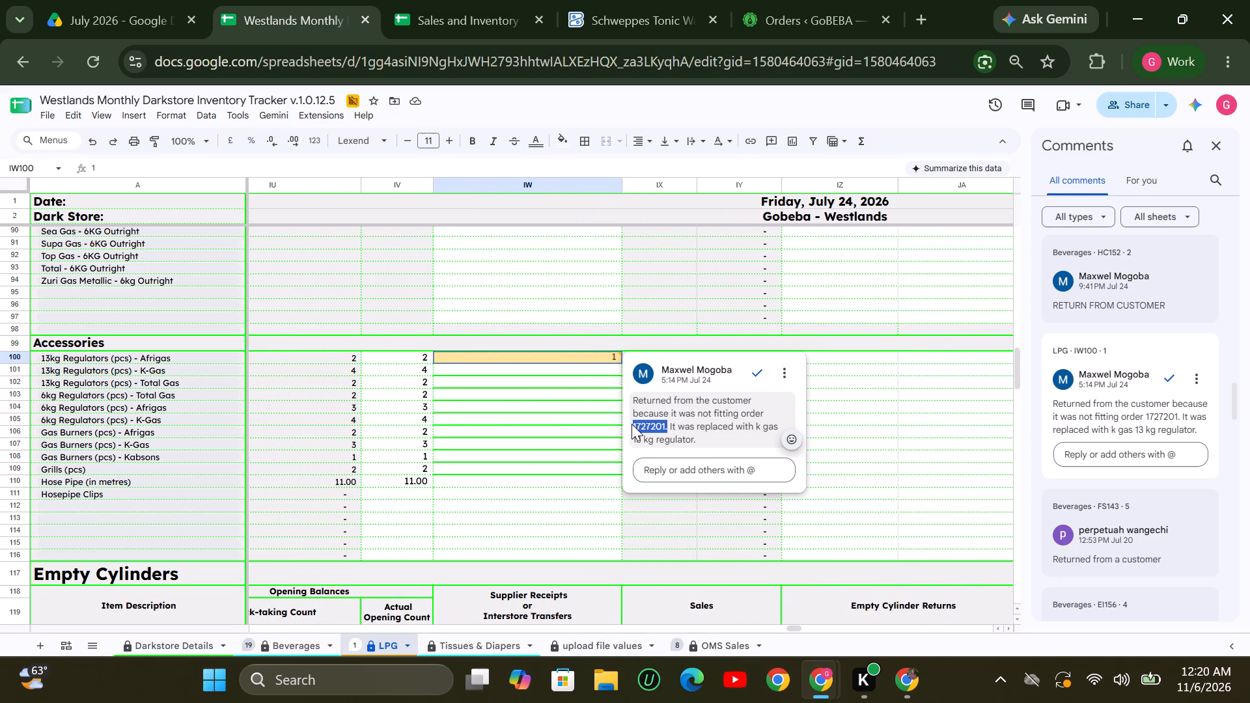
{"action": "key", "text": "ctrl+c"}
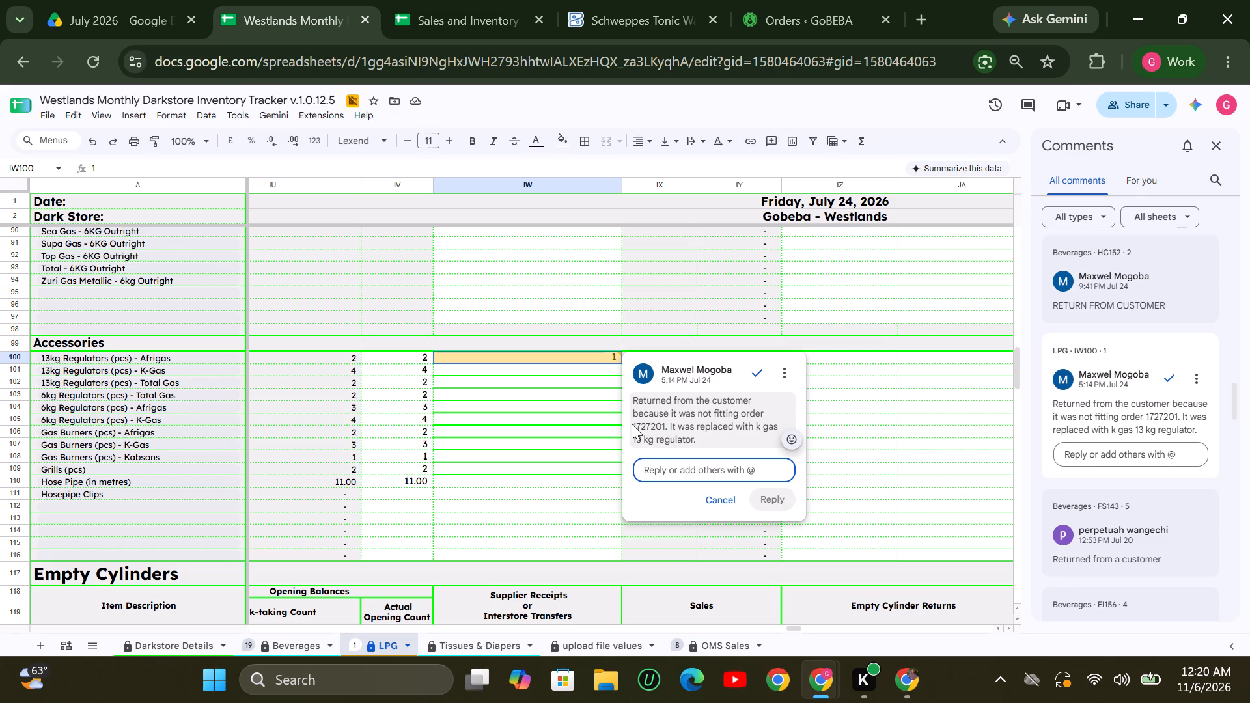
{"action": "key", "text": "ctrl+f"}
{"action": "key", "text": "ctrl+v"}
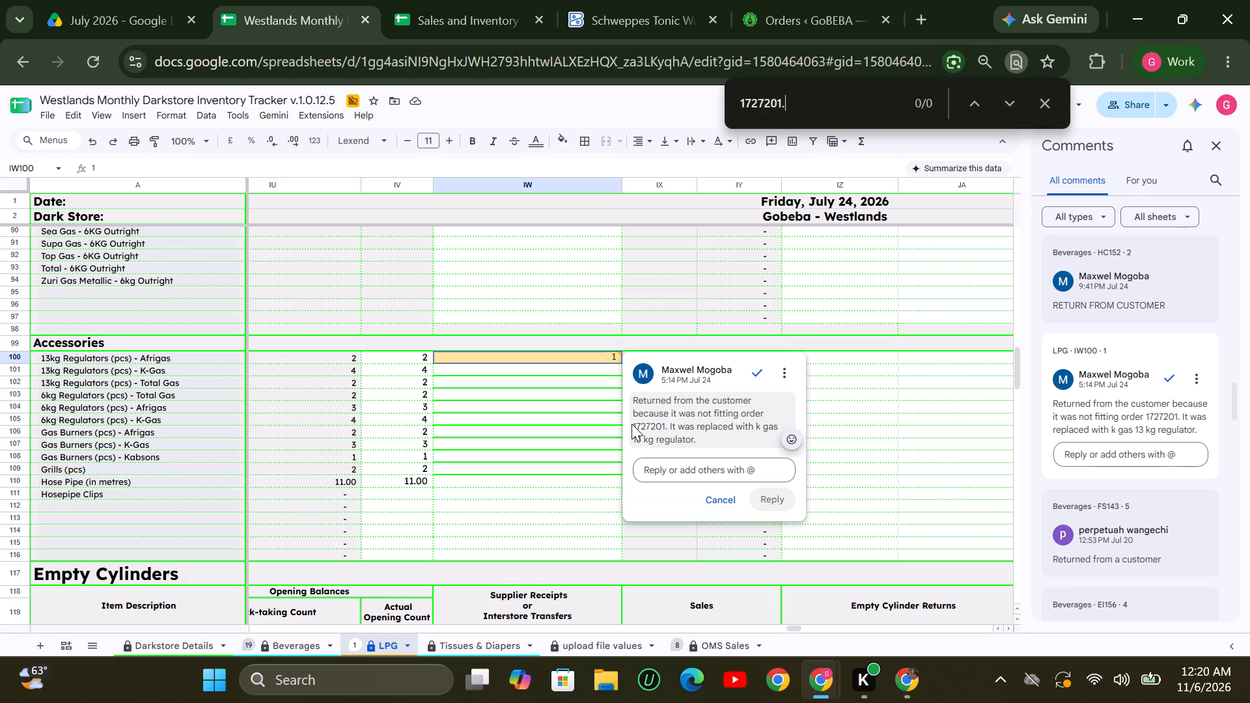
{"action": "key", "text": "BackSpace"}
{"action": "left_click", "coordinate": [1010, 108]}
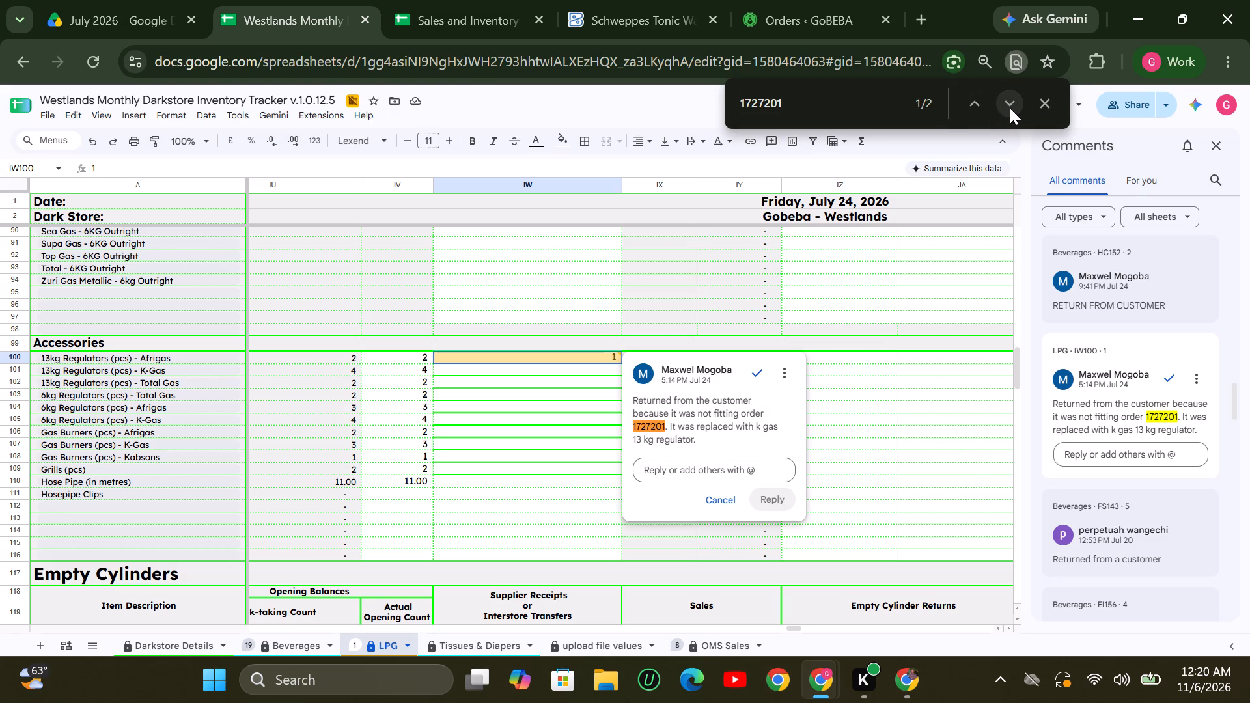
{"action": "left_click", "coordinate": [1010, 107]}
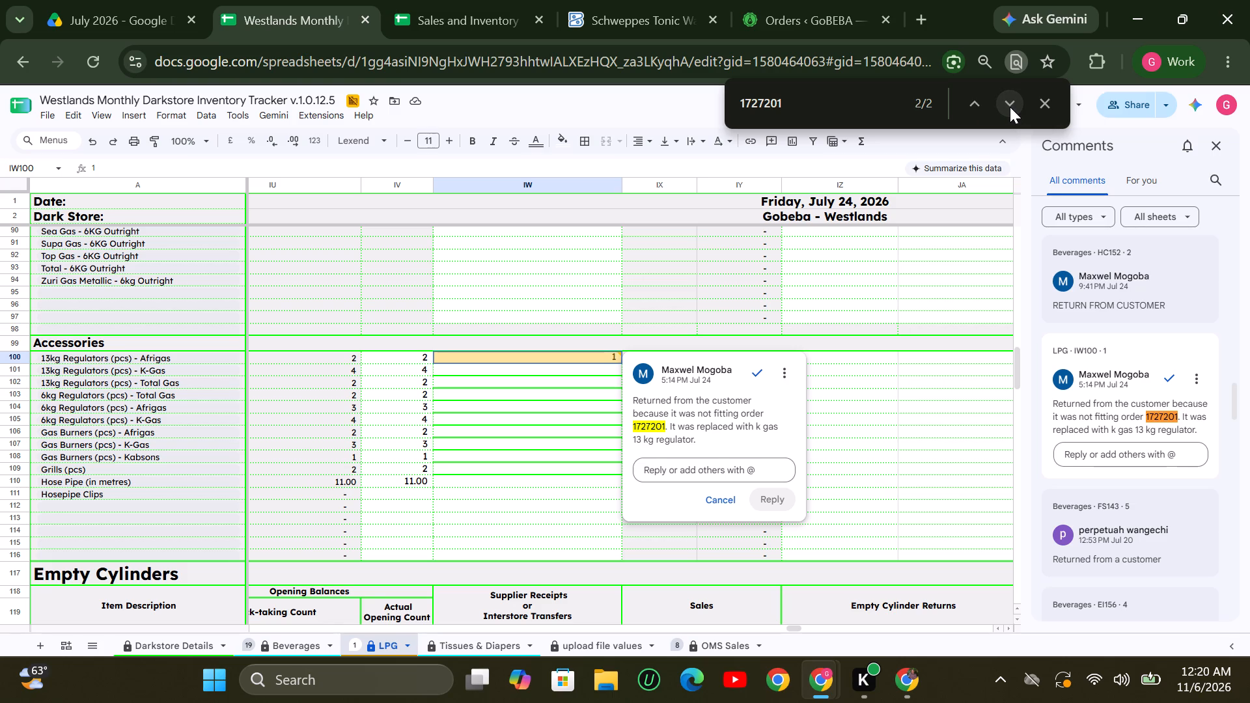
{"action": "left_click", "coordinate": [1010, 107]}
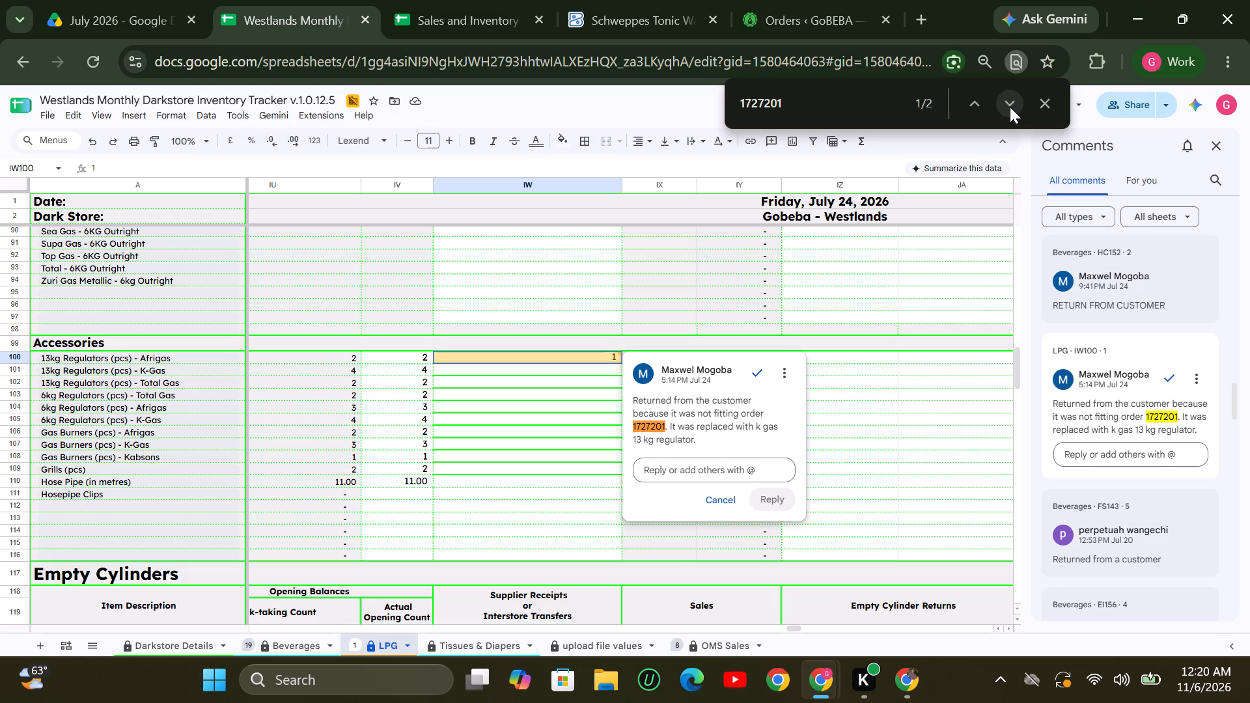
{"action": "left_click", "coordinate": [1010, 107]}
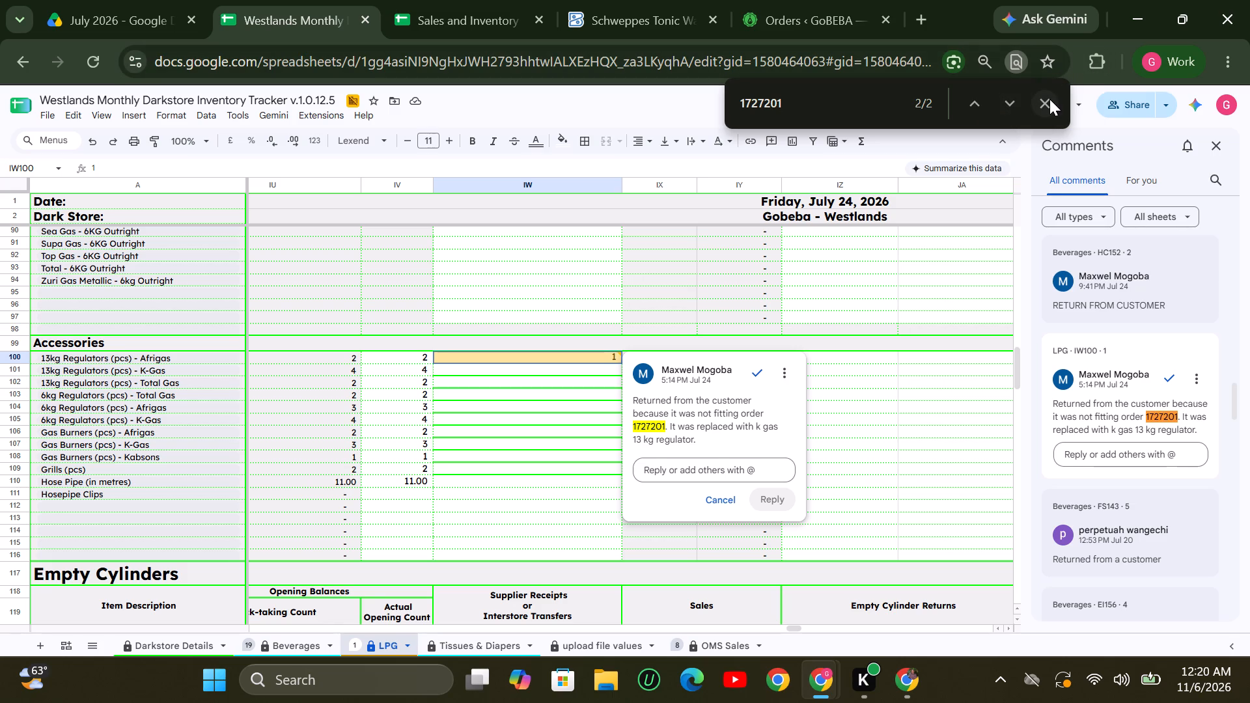
{"action": "left_click", "coordinate": [1049, 99]}
{"action": "left_click", "coordinate": [790, 18]}
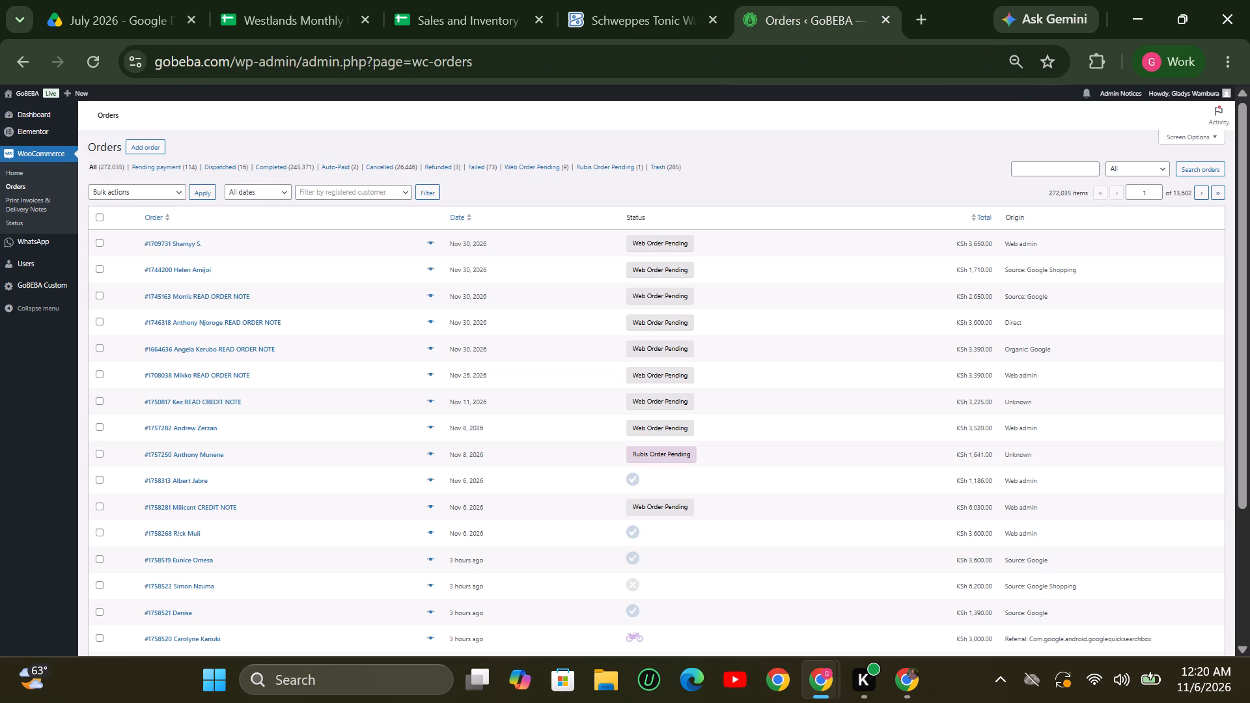
{"action": "left_click", "coordinate": [1036, 171]}
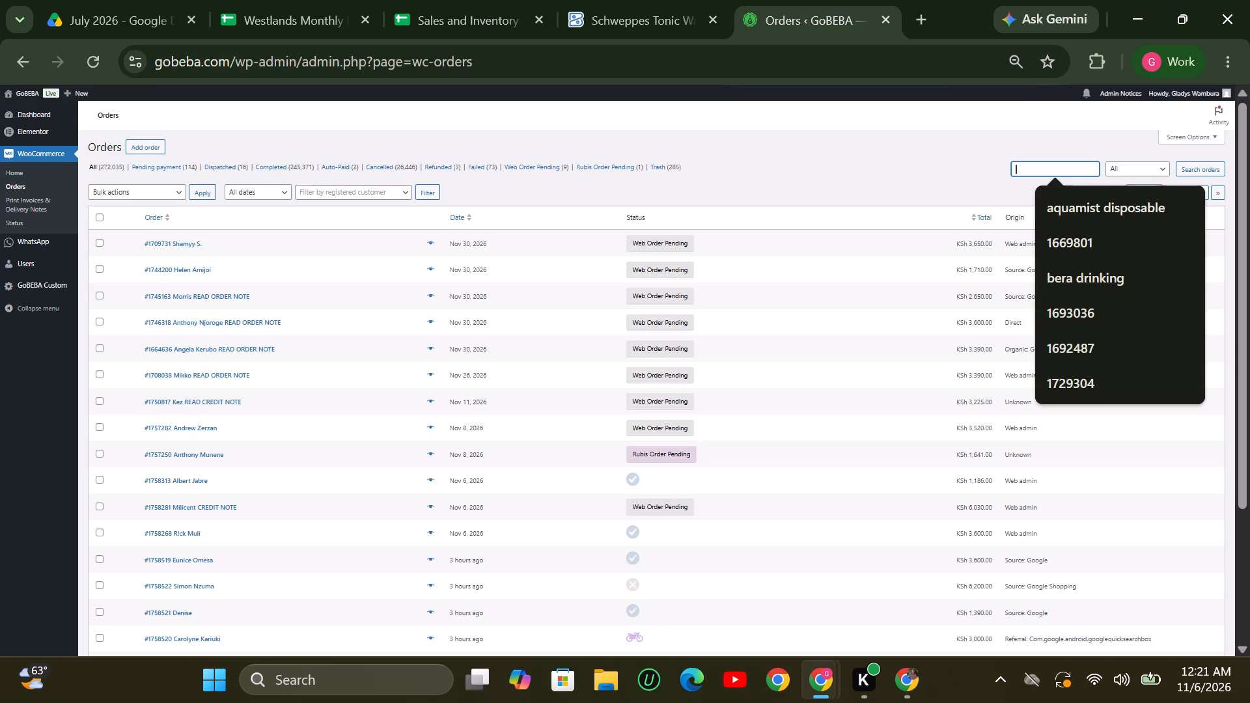
{"action": "key", "text": "ctrl+v"}
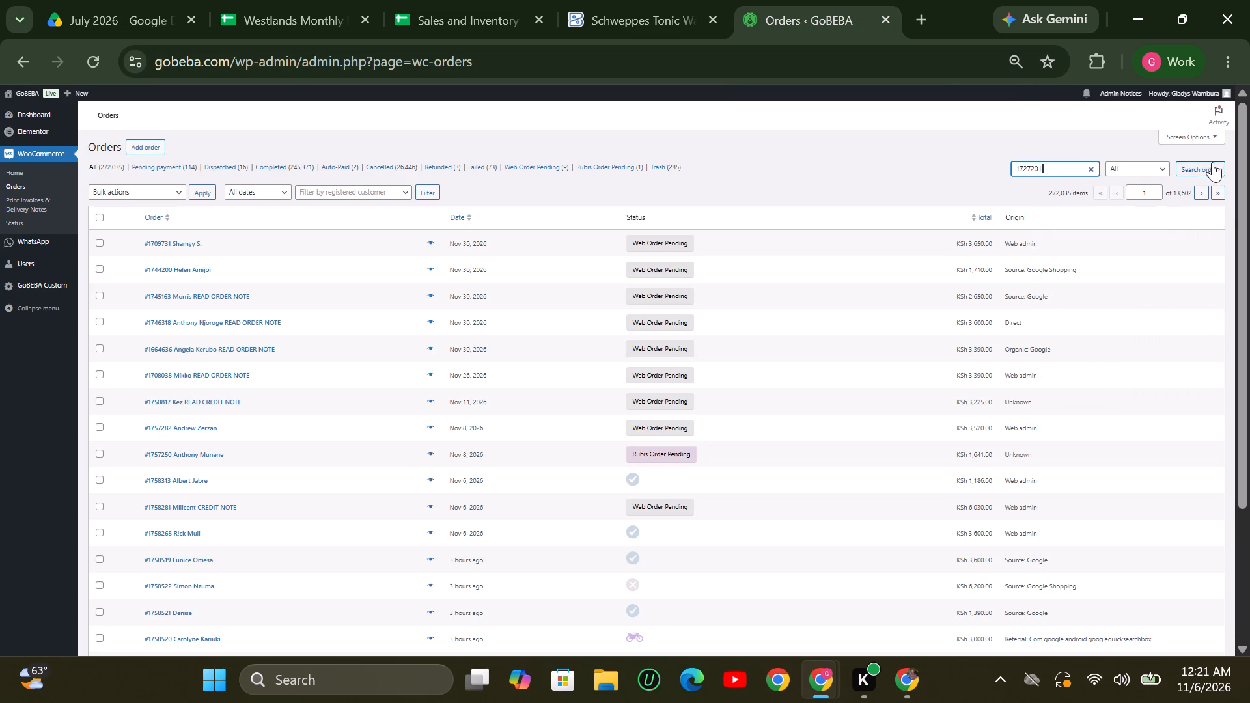
{"action": "left_click", "coordinate": [1206, 165]}
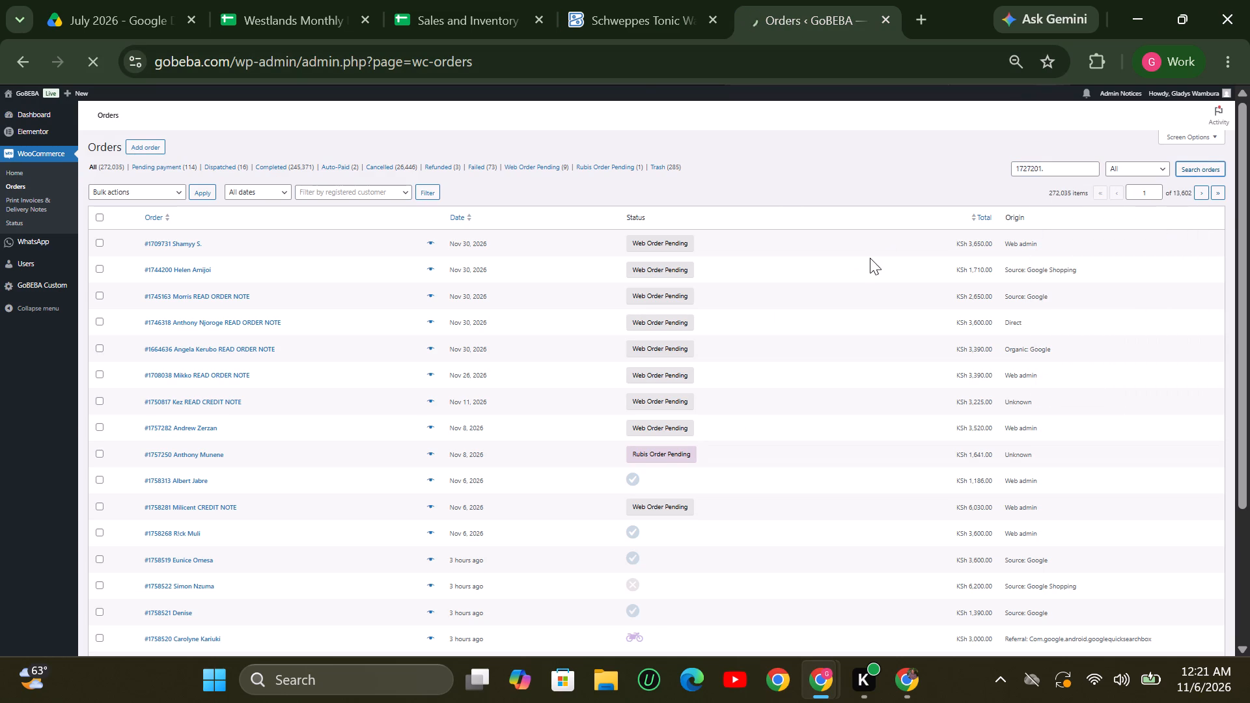
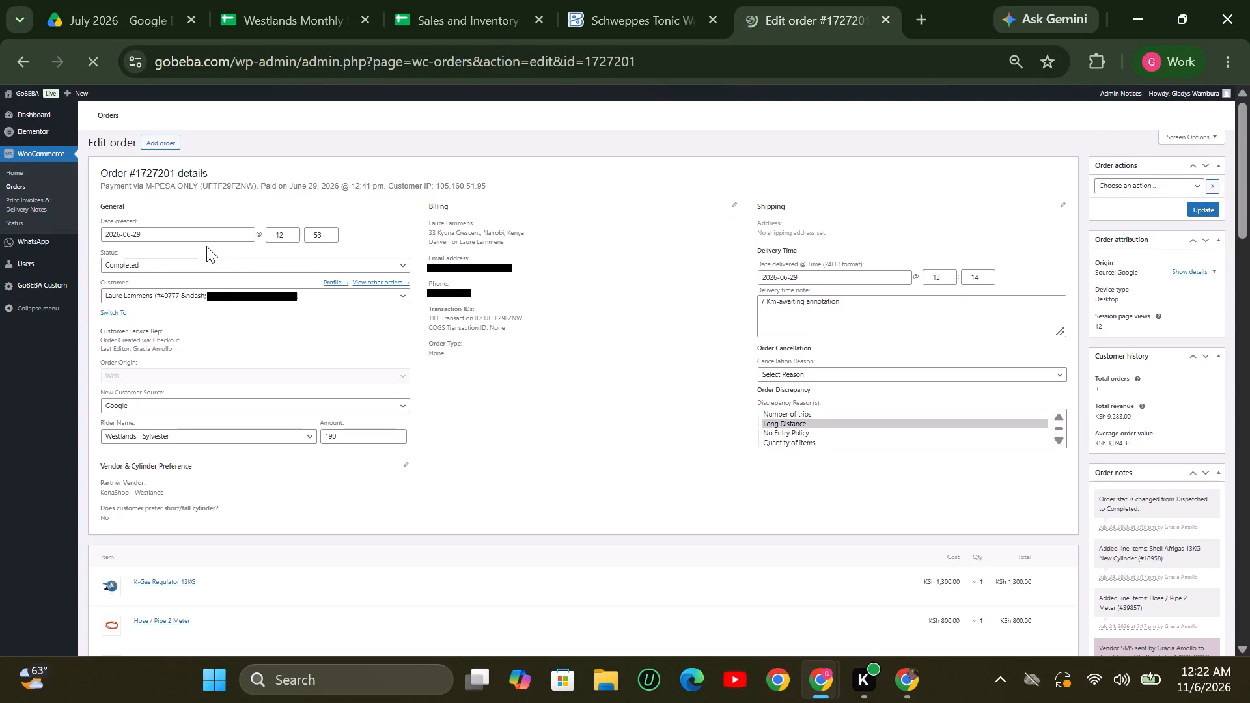
{"action": "scroll", "coordinate": [419, 469], "scroll_direction": "down", "scroll_amount": 3}
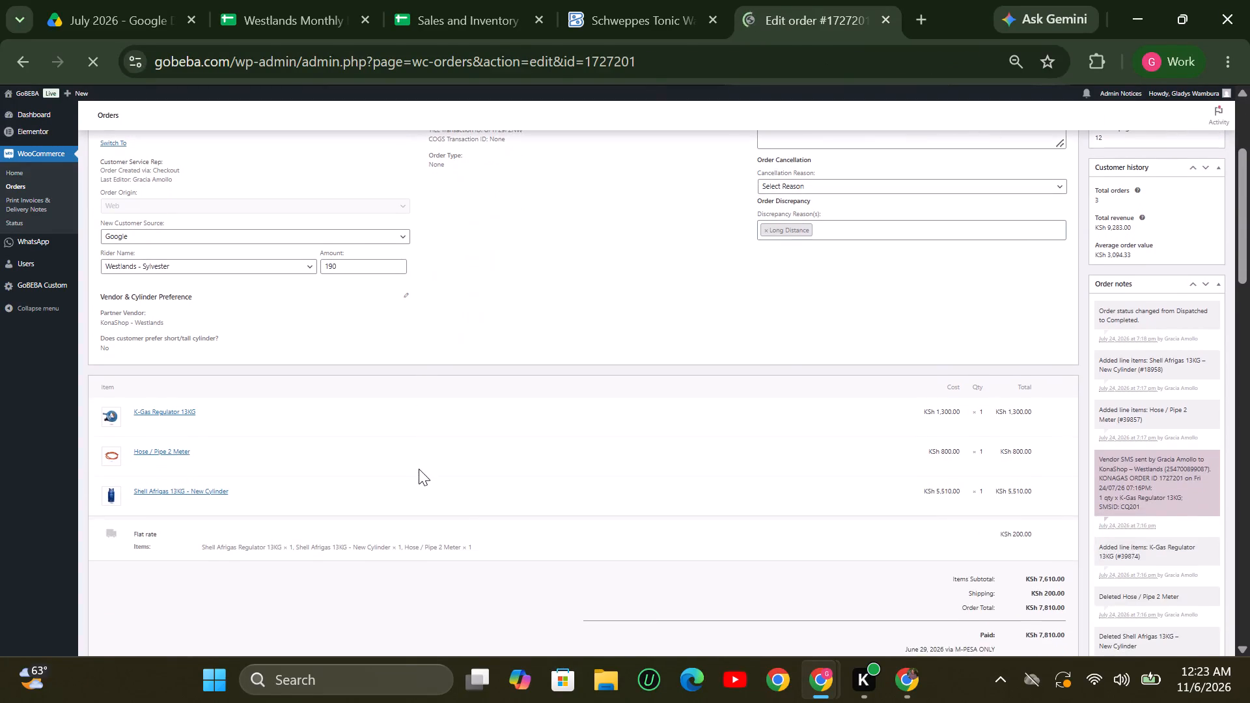
{"action": "scroll", "coordinate": [419, 469], "scroll_direction": "down", "scroll_amount": 1}
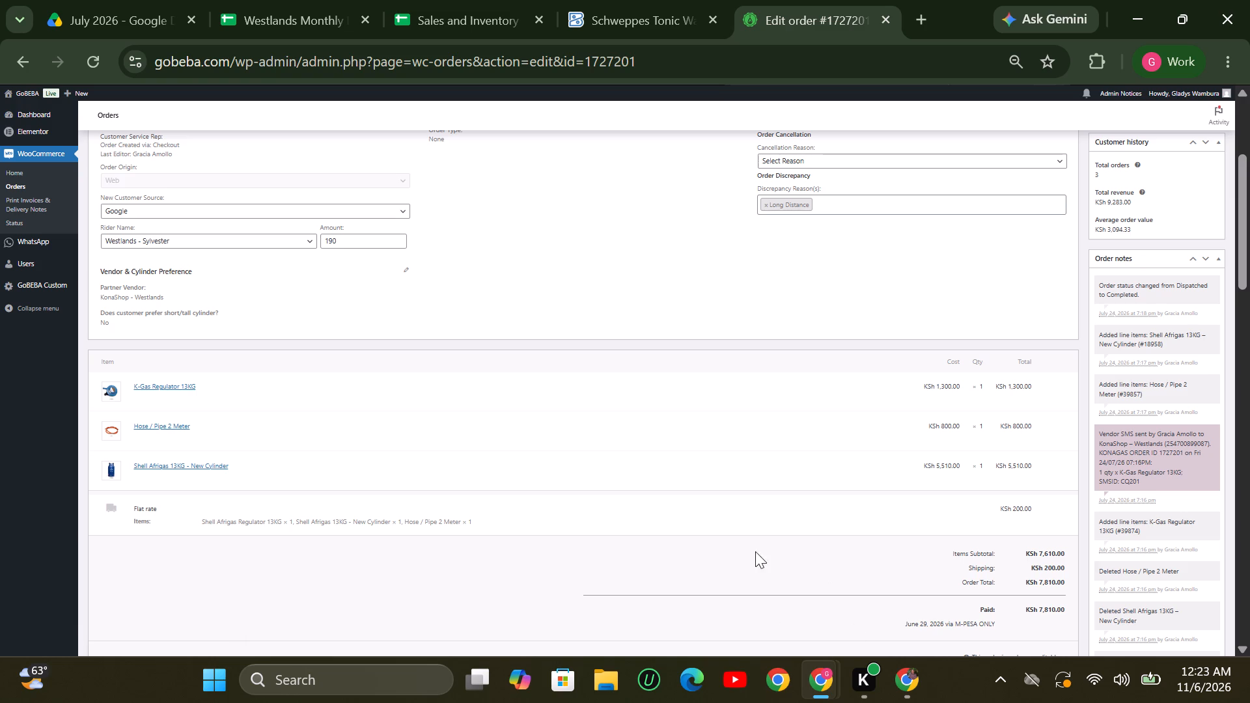
{"action": "scroll", "coordinate": [801, 486], "scroll_direction": "down", "scroll_amount": 3}
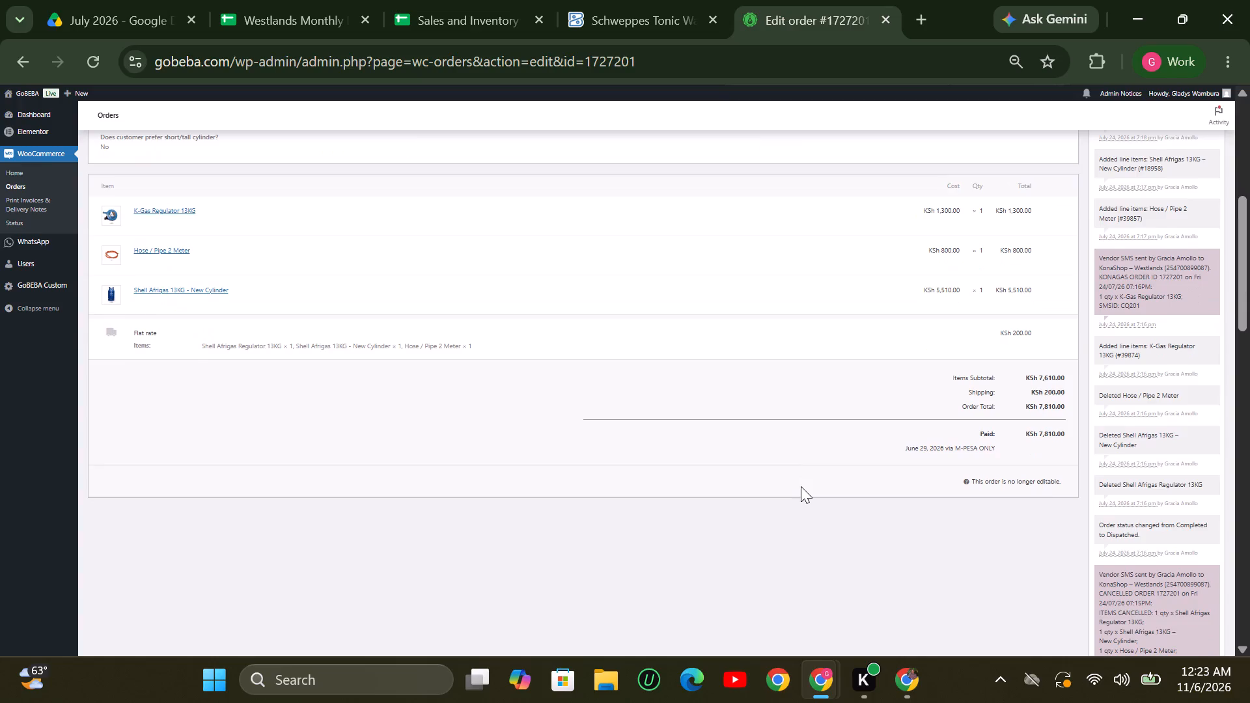
{"action": "scroll", "coordinate": [801, 486], "scroll_direction": "down", "scroll_amount": 2}
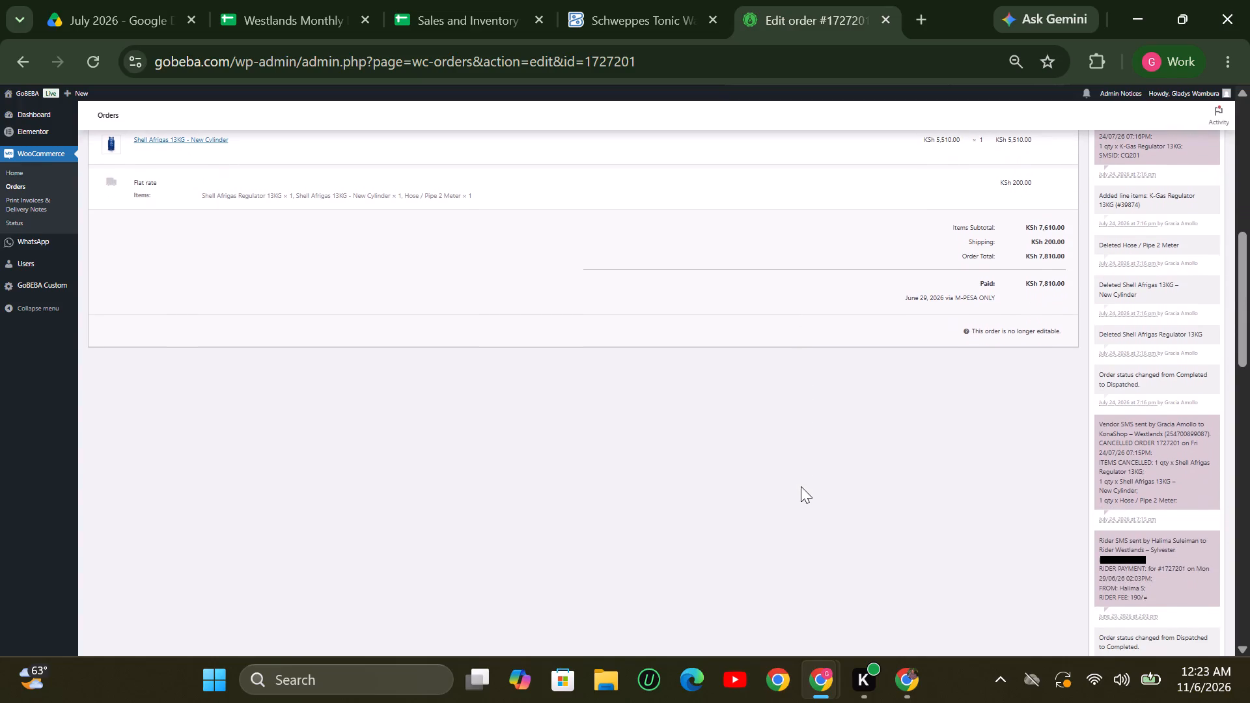
{"action": "scroll", "coordinate": [801, 486], "scroll_direction": "down", "scroll_amount": 3}
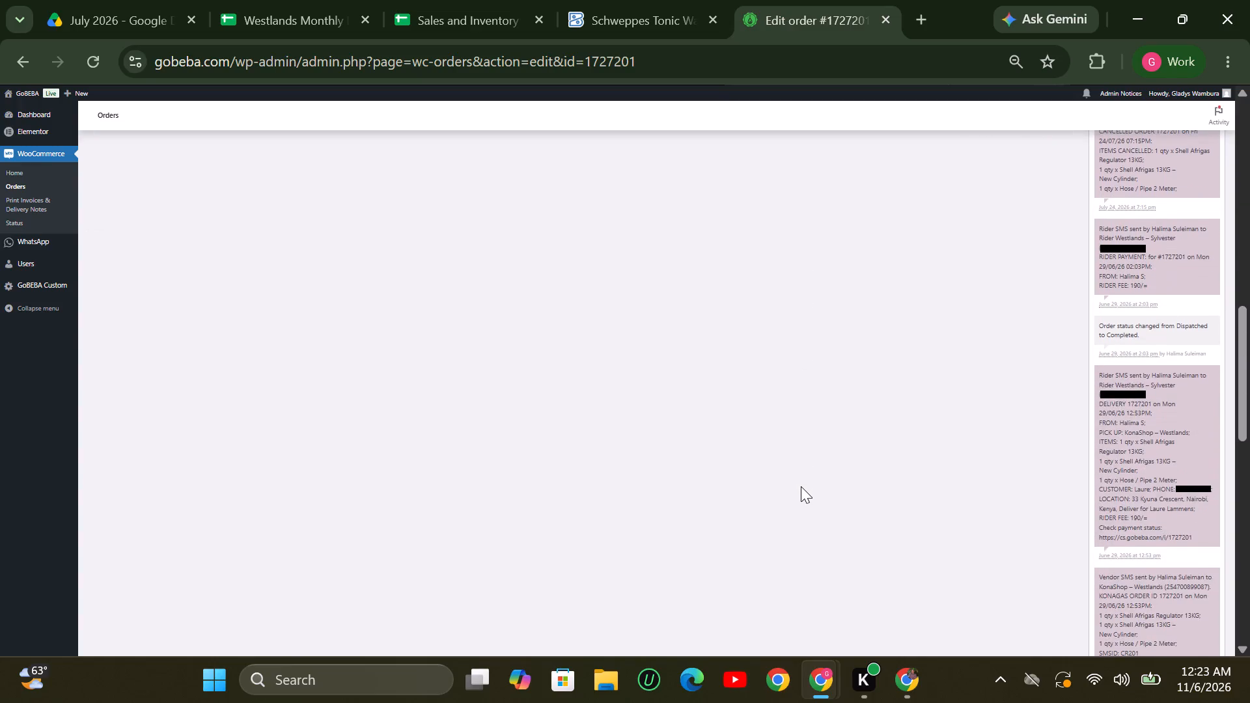
{"action": "scroll", "coordinate": [801, 486], "scroll_direction": "down", "scroll_amount": 1}
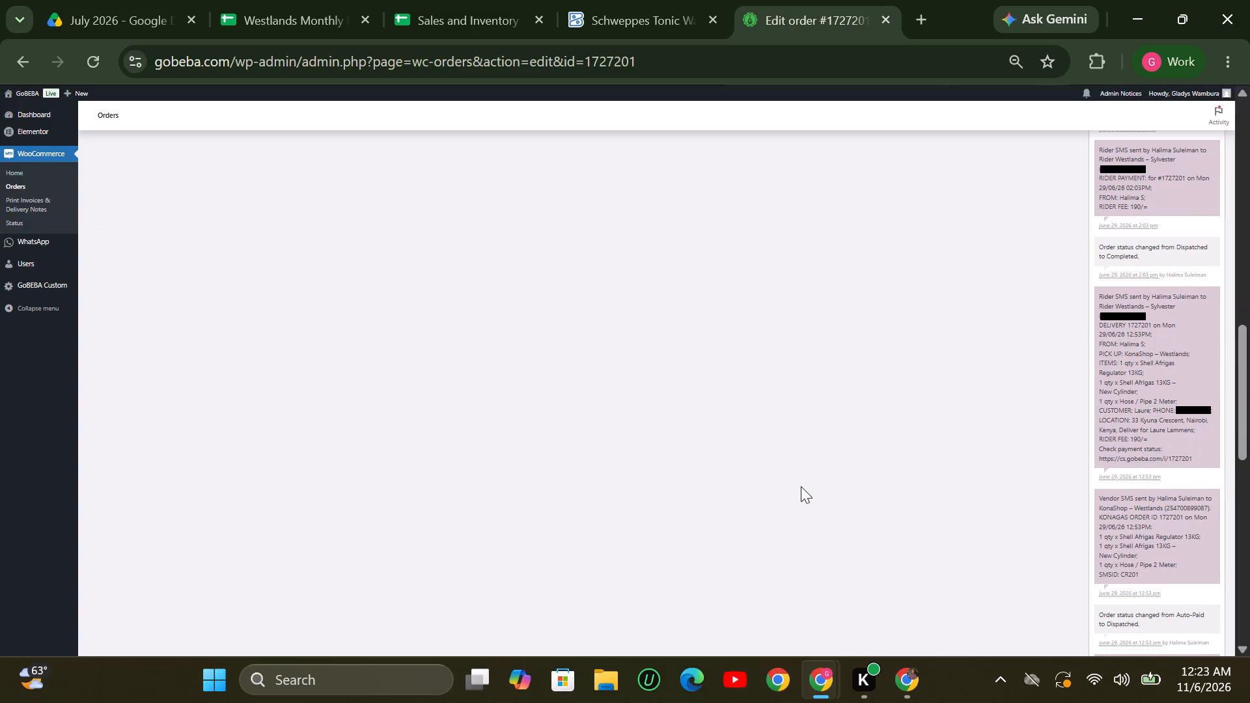
{"action": "scroll", "coordinate": [801, 486], "scroll_direction": "down", "scroll_amount": 1}
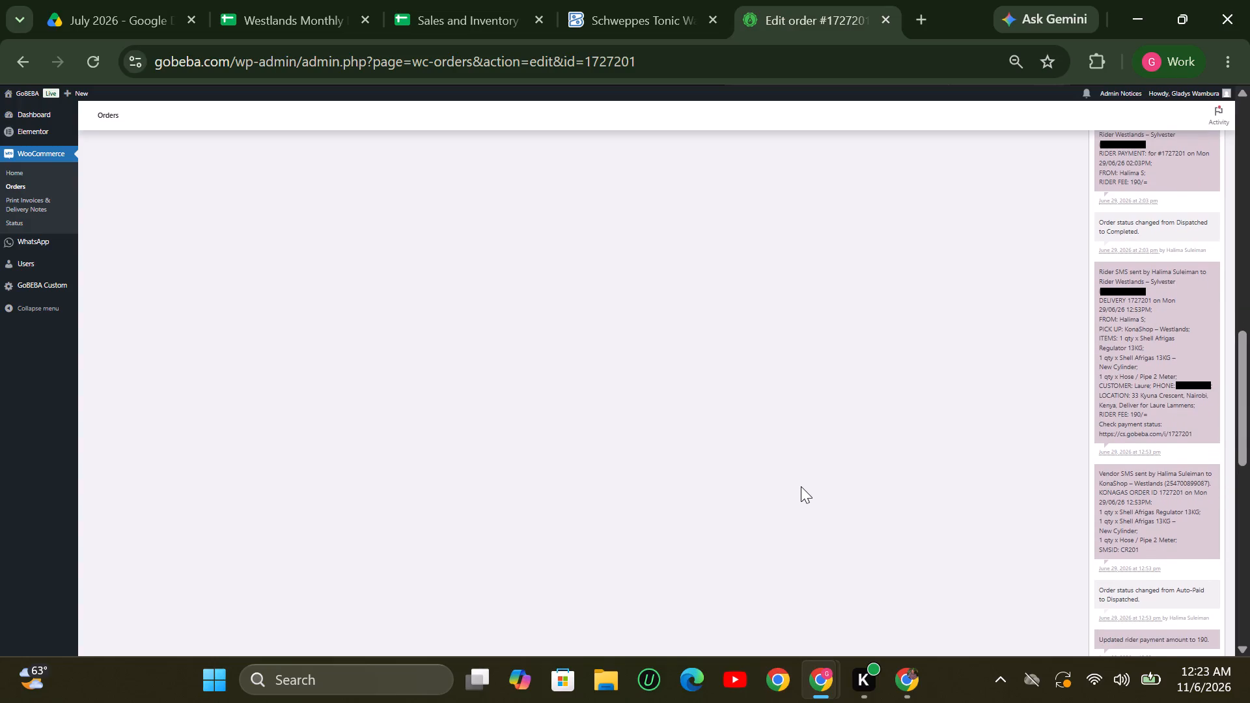
{"action": "scroll", "coordinate": [801, 486], "scroll_direction": "down", "scroll_amount": 1}
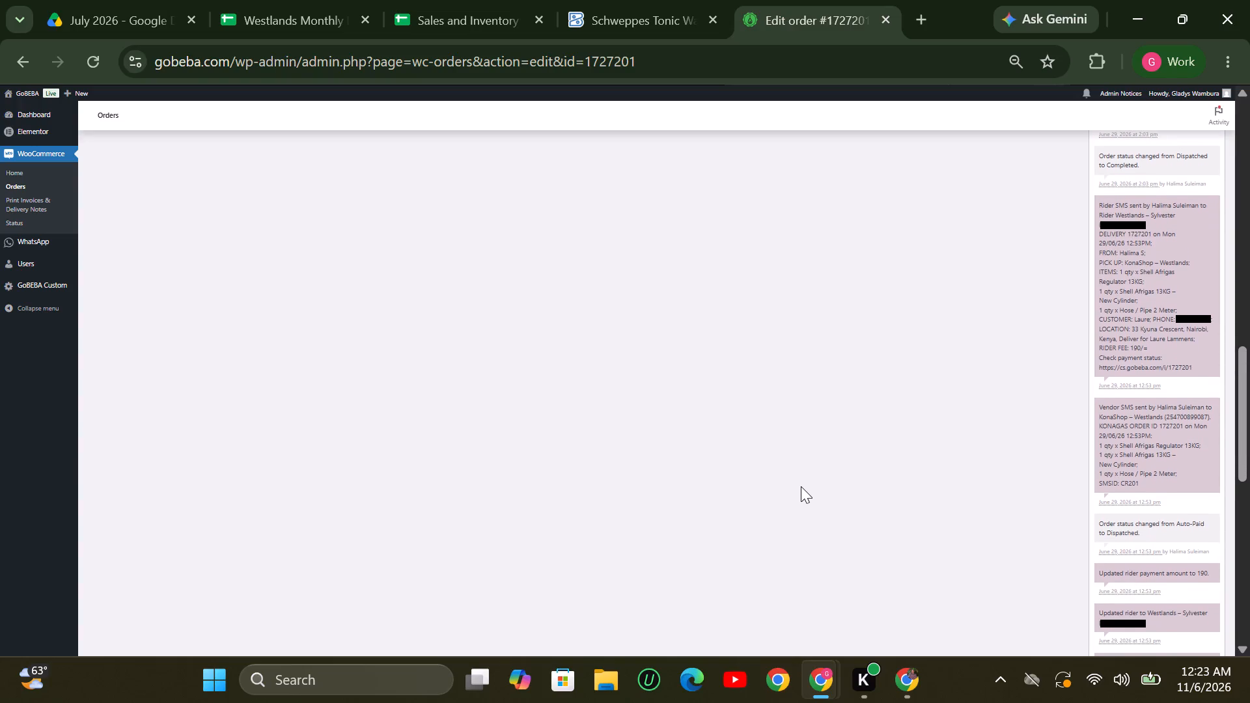
{"action": "scroll", "coordinate": [801, 486], "scroll_direction": "down", "scroll_amount": 2}
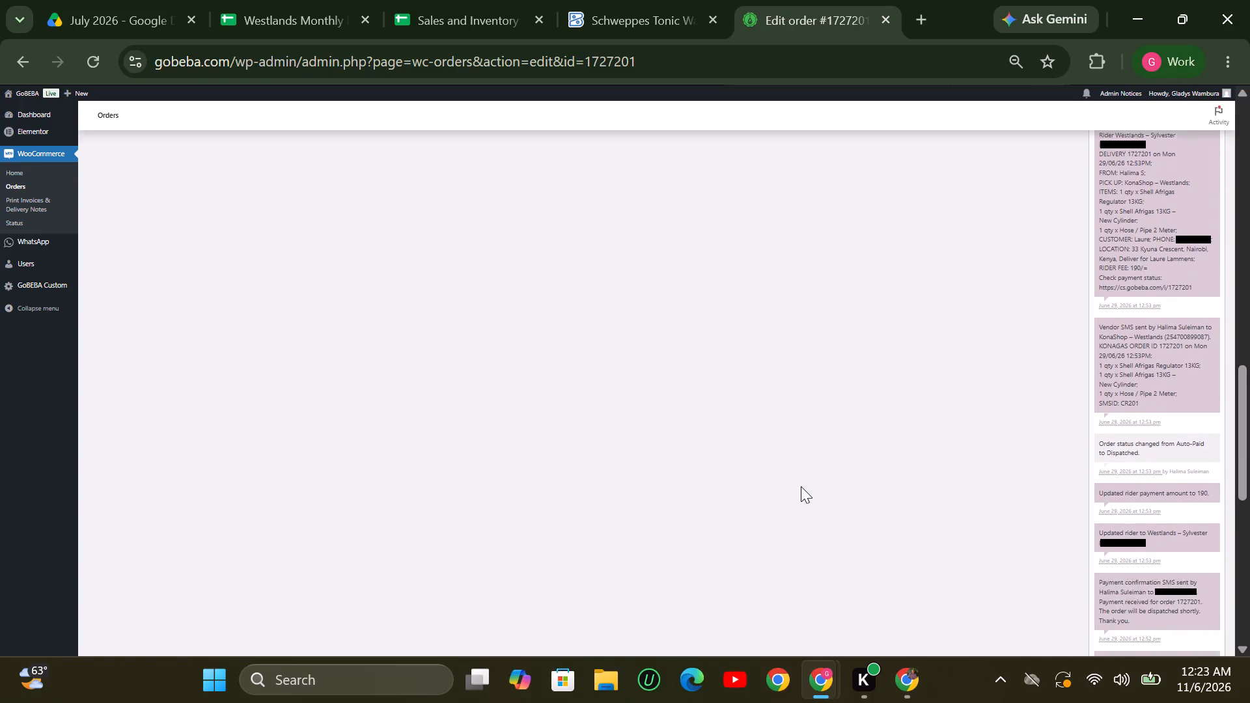
{"action": "scroll", "coordinate": [801, 486], "scroll_direction": "down", "scroll_amount": 4}
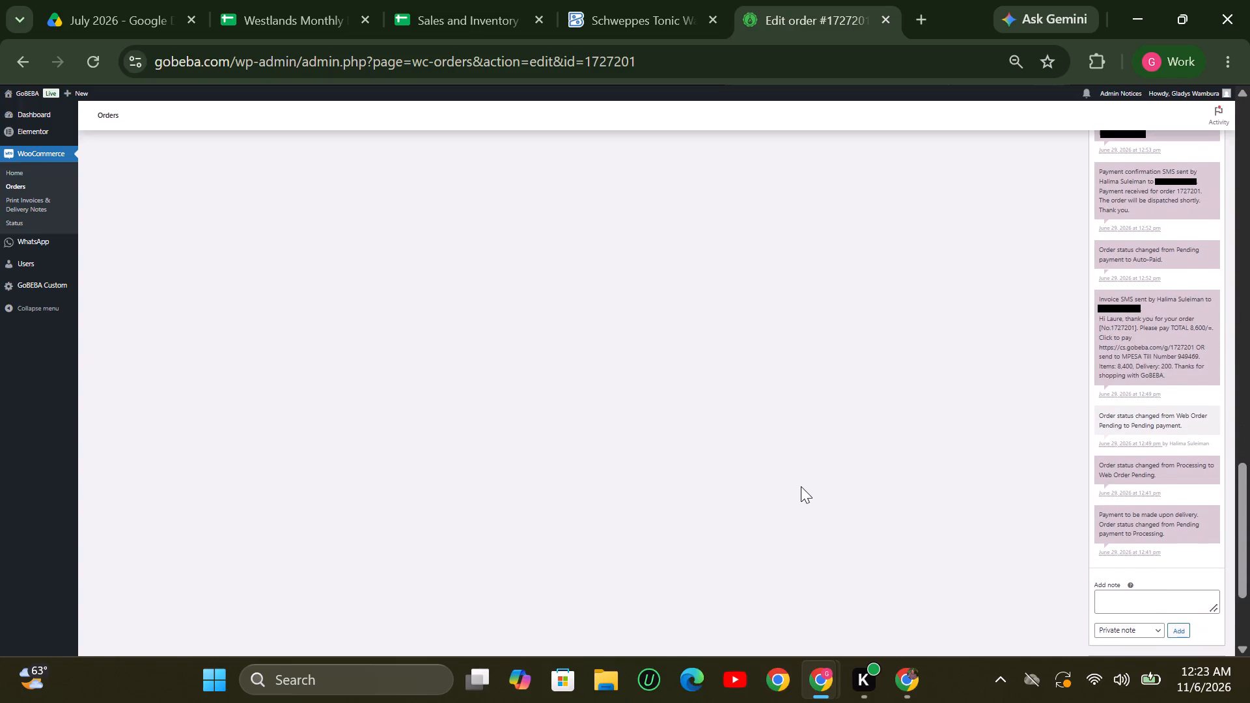
{"action": "scroll", "coordinate": [801, 486], "scroll_direction": "up", "scroll_amount": 5}
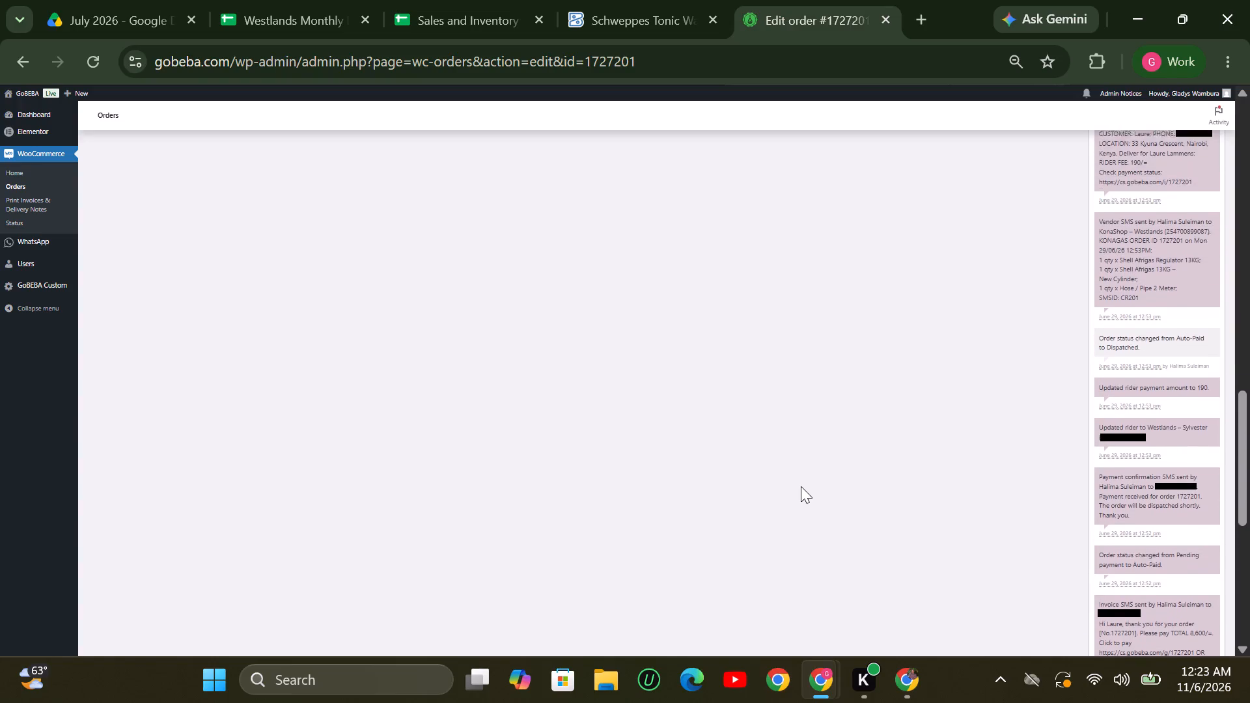
{"action": "scroll", "coordinate": [801, 486], "scroll_direction": "up", "scroll_amount": 2}
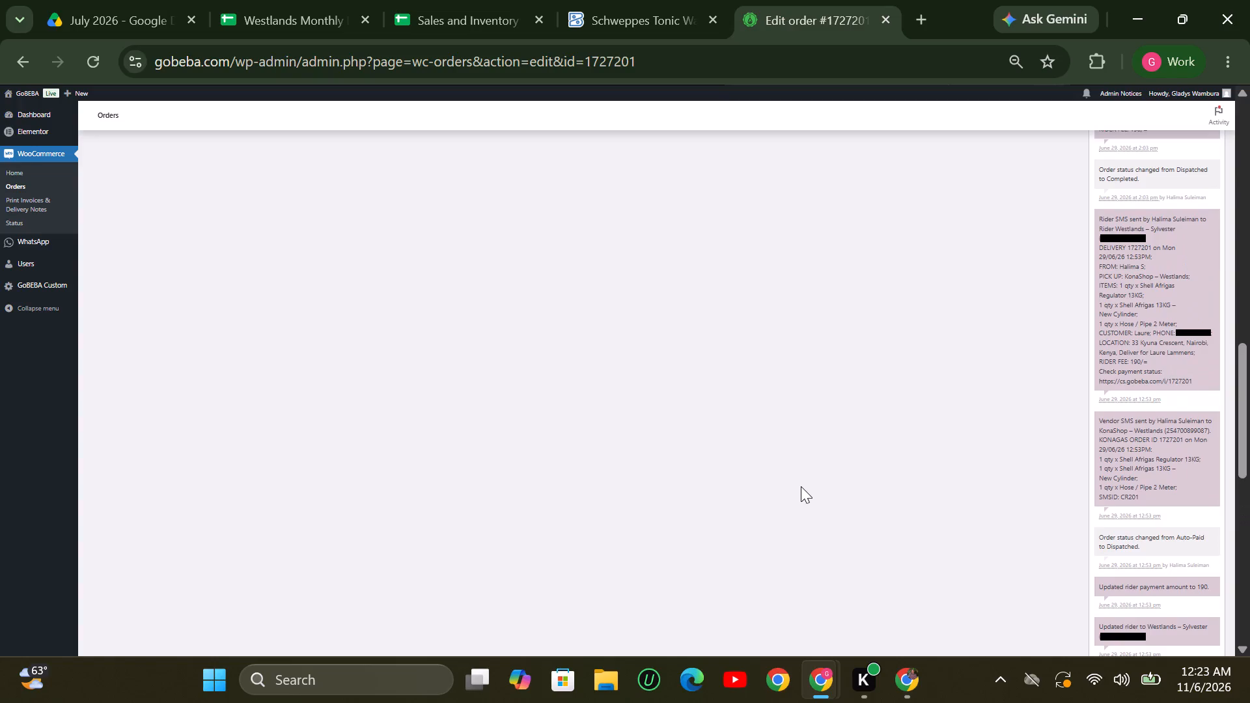
{"action": "scroll", "coordinate": [801, 486], "scroll_direction": "up", "scroll_amount": 2}
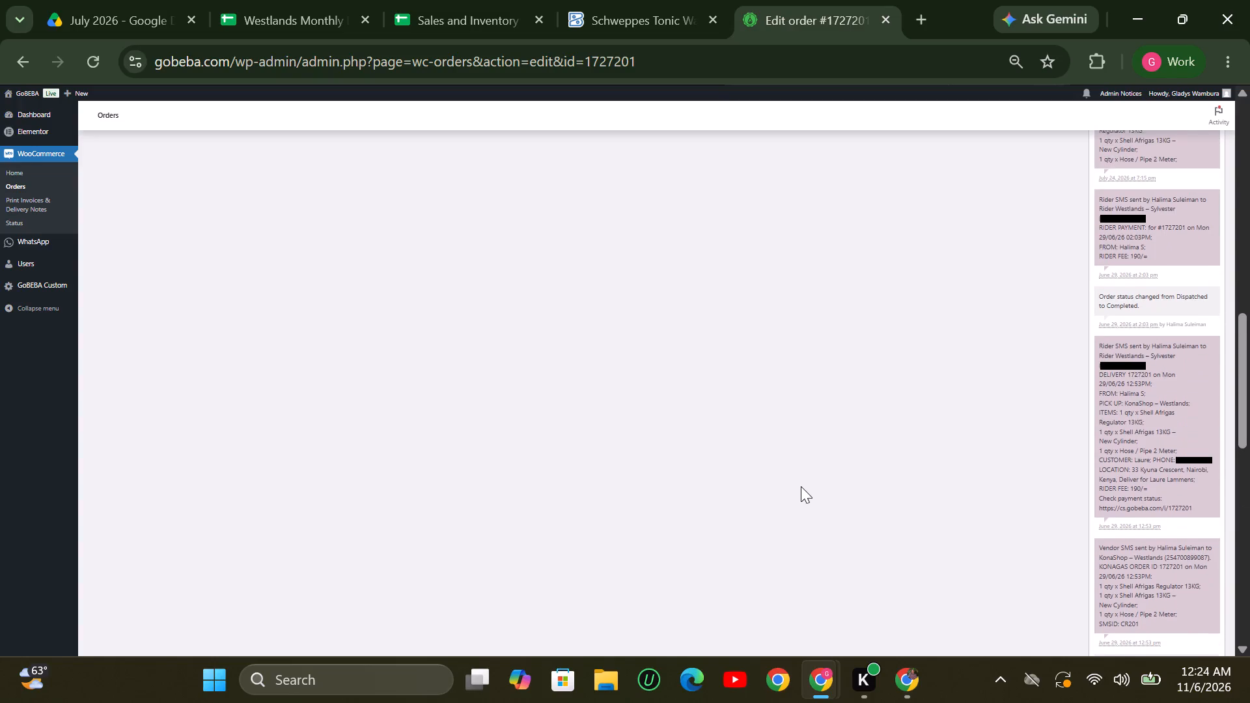
{"action": "scroll", "coordinate": [801, 486], "scroll_direction": "up", "scroll_amount": 4}
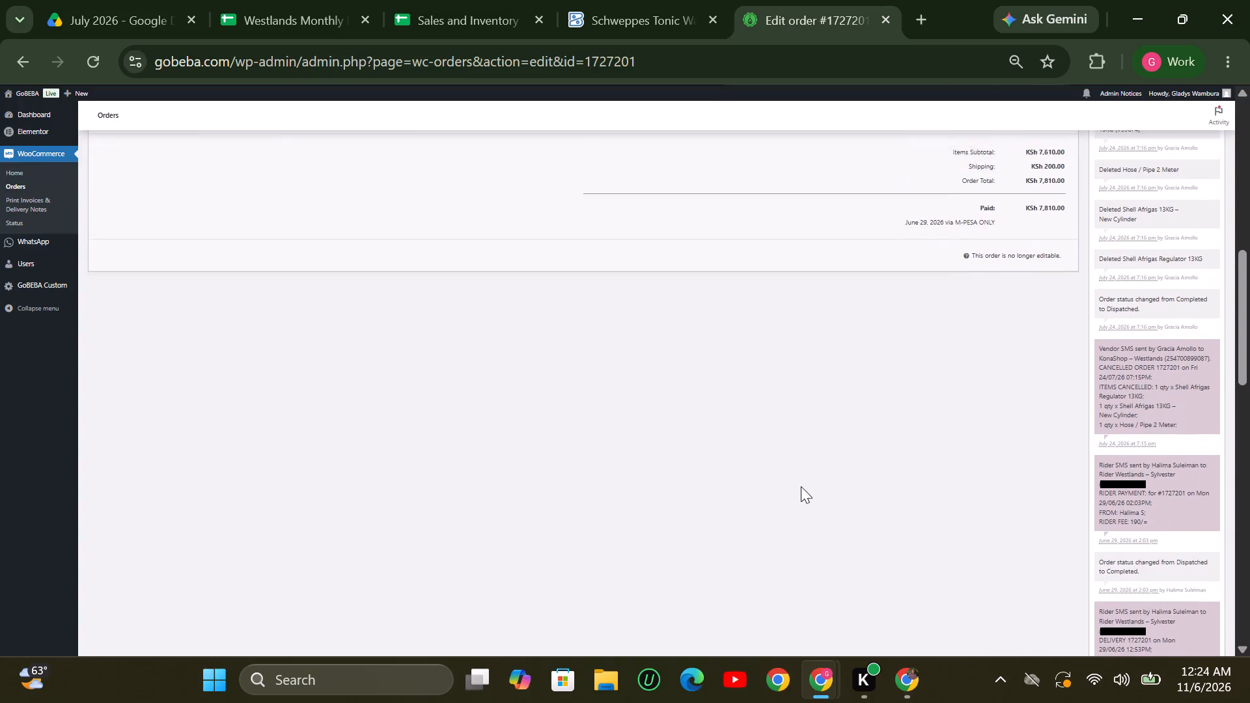
{"action": "scroll", "coordinate": [801, 486], "scroll_direction": "up", "scroll_amount": 1}
{"action": "scroll", "coordinate": [801, 486], "scroll_direction": "down", "scroll_amount": 4}
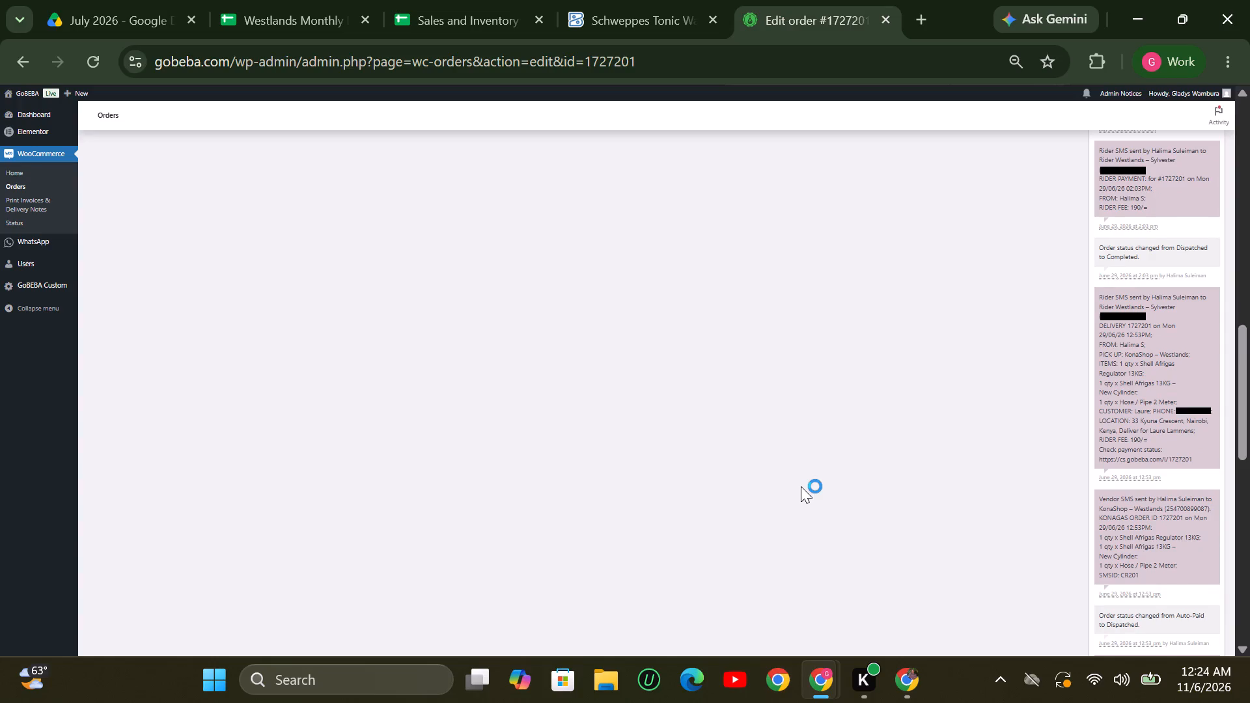
{"action": "scroll", "coordinate": [801, 486], "scroll_direction": "up", "scroll_amount": 2}
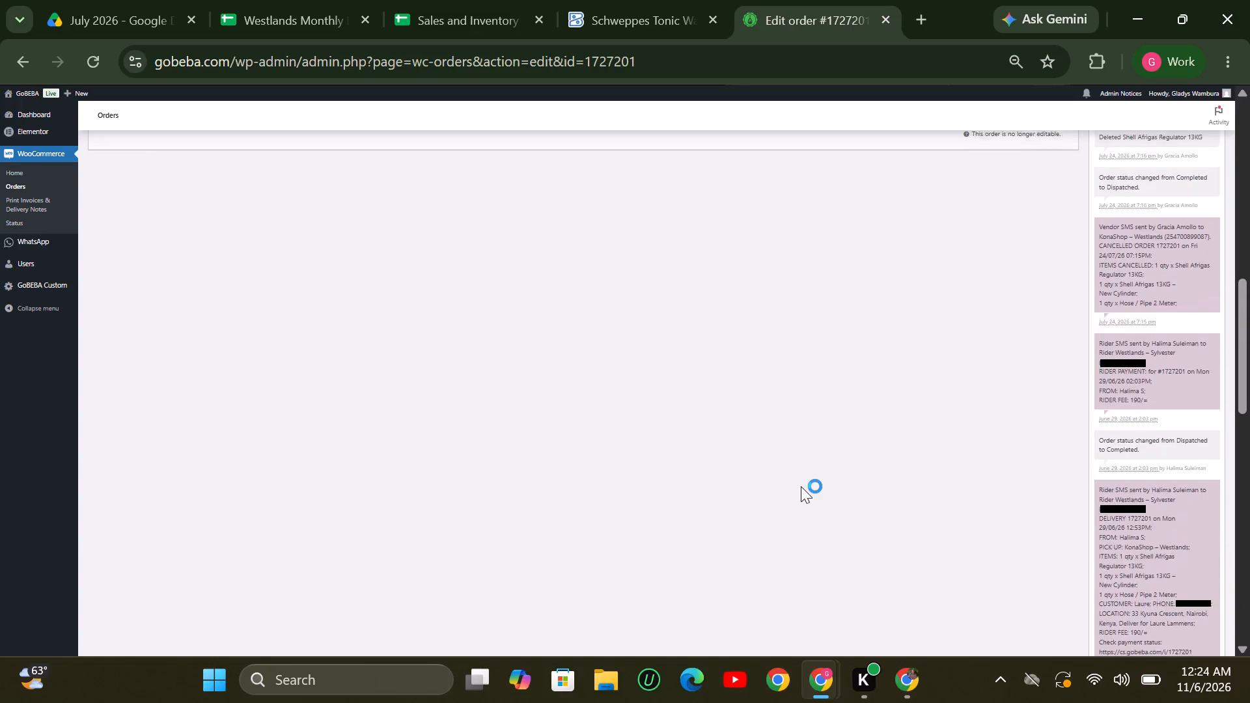
{"action": "scroll", "coordinate": [801, 486], "scroll_direction": "up", "scroll_amount": 3}
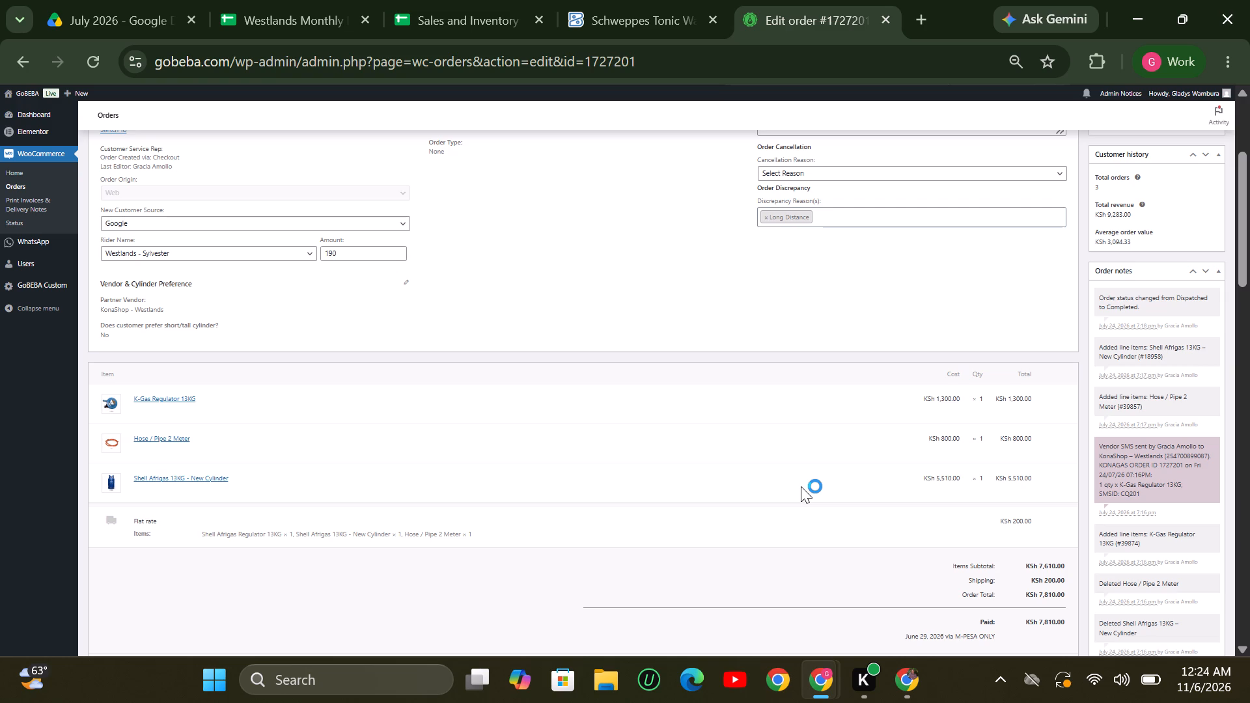
Return to the Westlands tracker and open the next comment in the list, on Beverages cell FS143.
{"action": "left_click", "coordinate": [304, 12]}
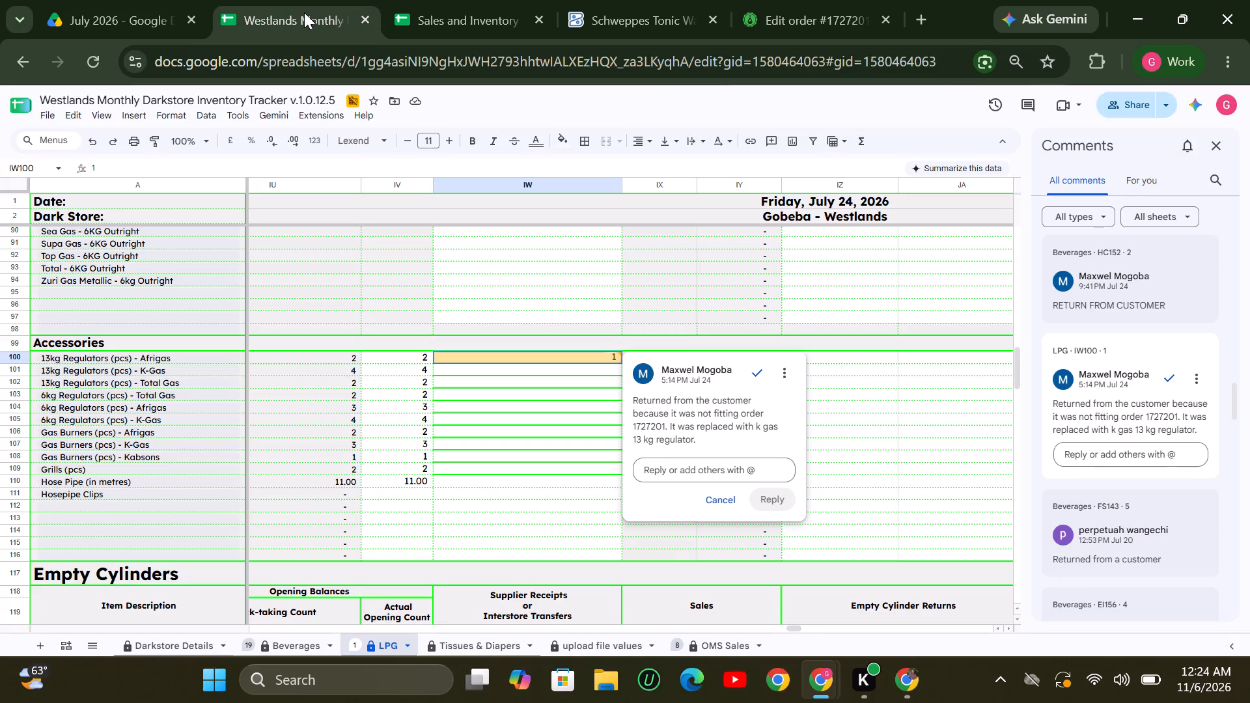
{"action": "scroll", "coordinate": [1141, 486], "scroll_direction": "down", "scroll_amount": 3}
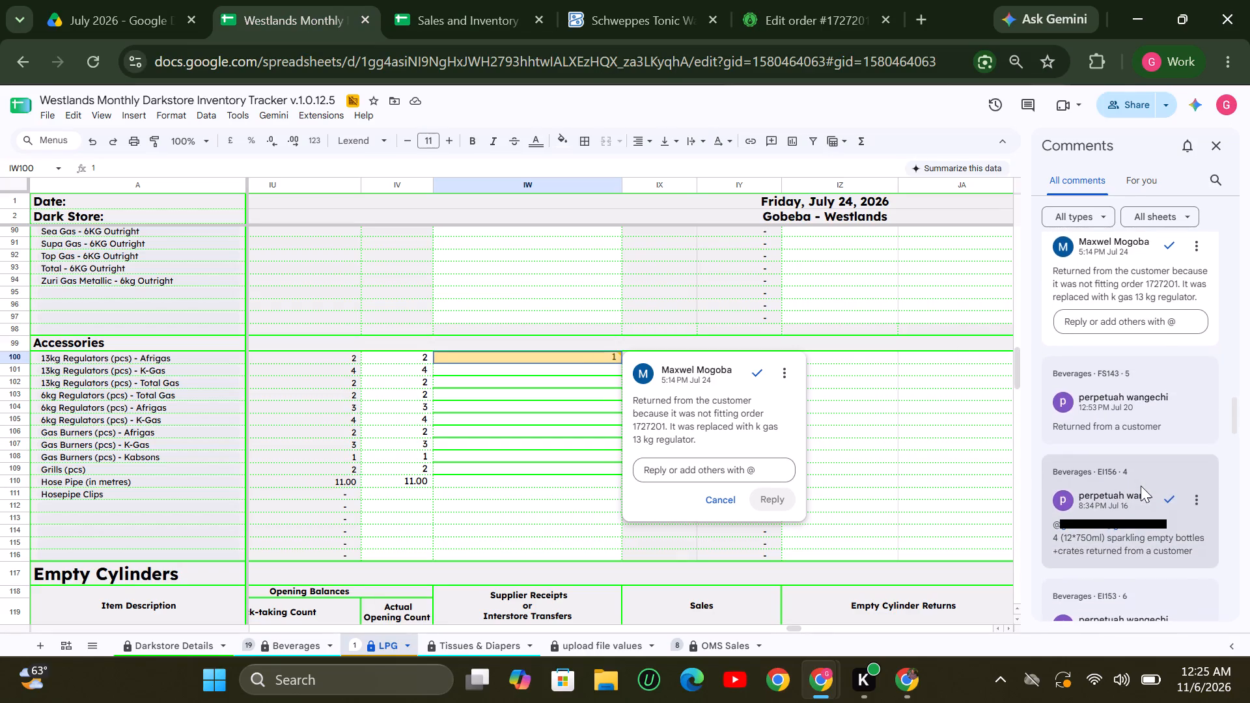
{"action": "left_click", "coordinate": [1104, 429]}
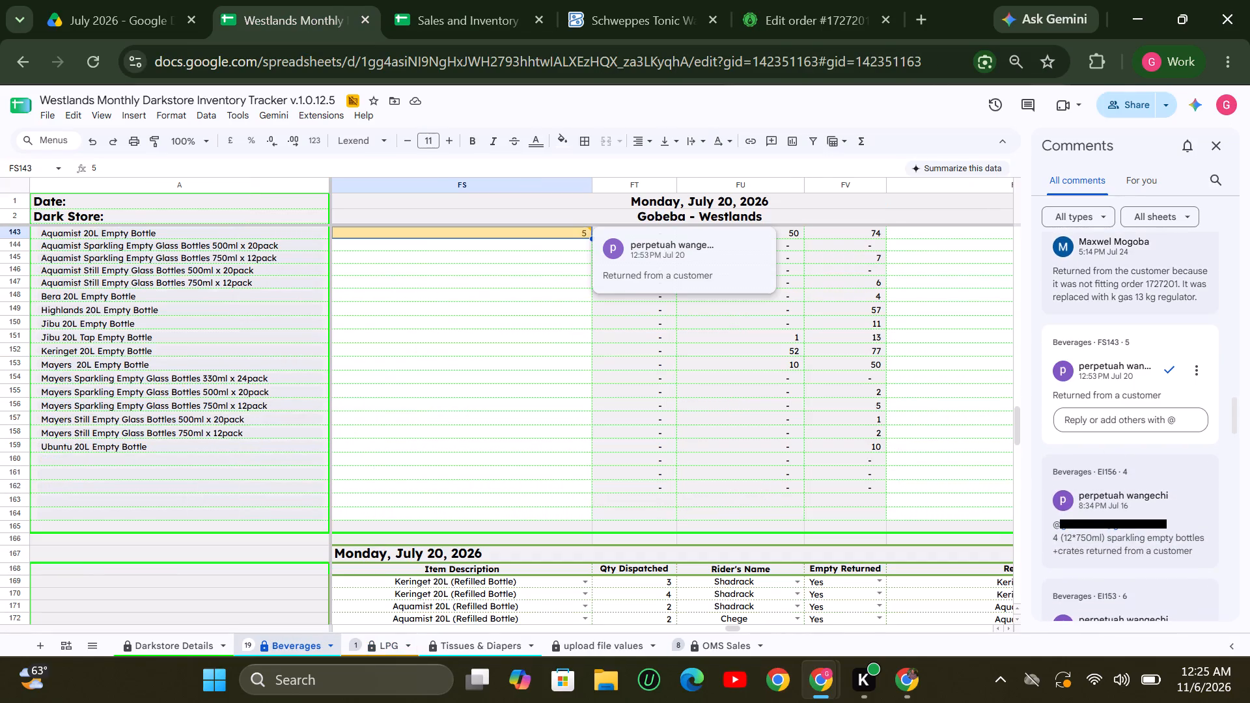
Start row 45 of the losses tracking sheet with the tracker's item name Aquamist 20L Empty Bottle and transaction type Customer Return.
{"action": "scroll", "coordinate": [637, 372], "scroll_direction": "up", "scroll_amount": 2}
{"action": "left_click", "coordinate": [143, 402]}
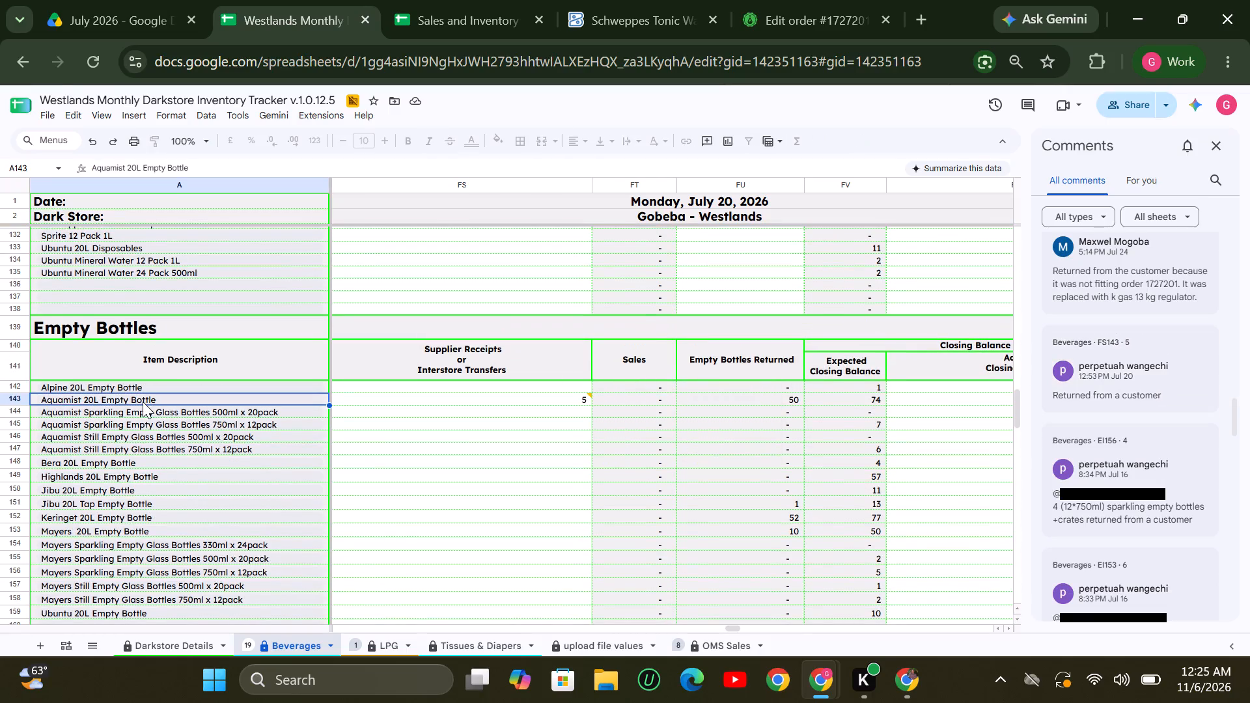
{"action": "key", "text": "ctrl+c"}
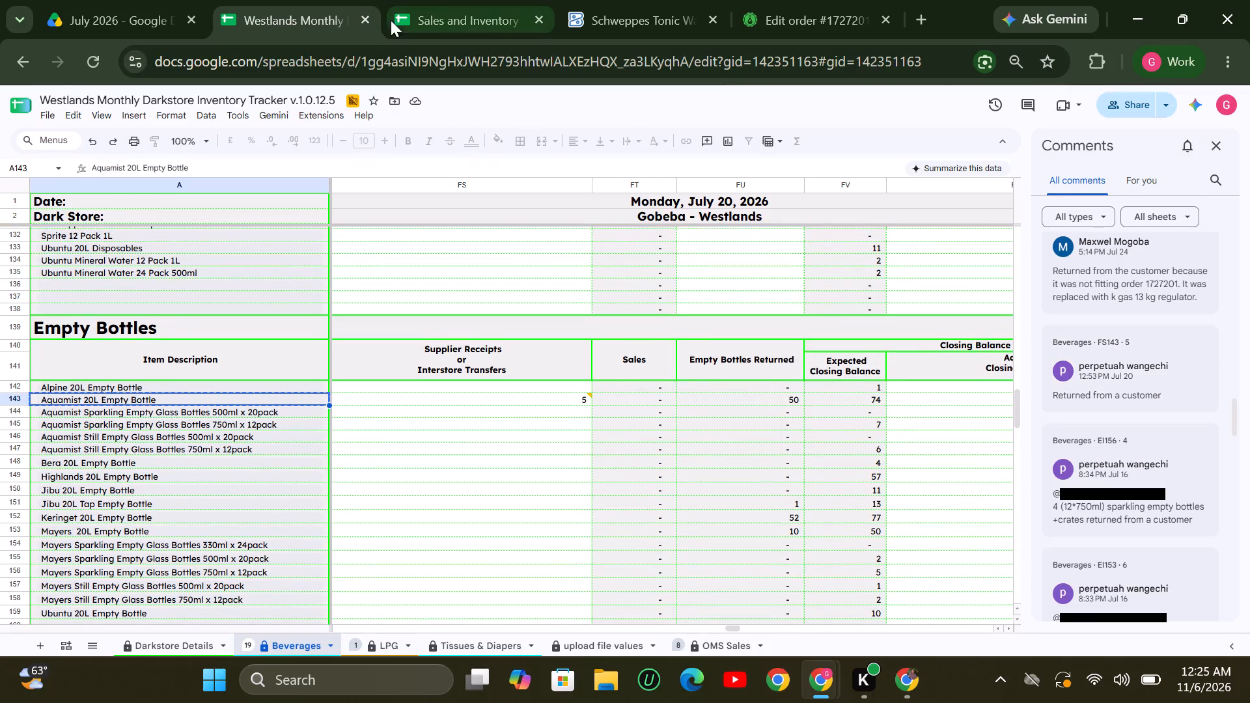
{"action": "left_click", "coordinate": [471, 17]}
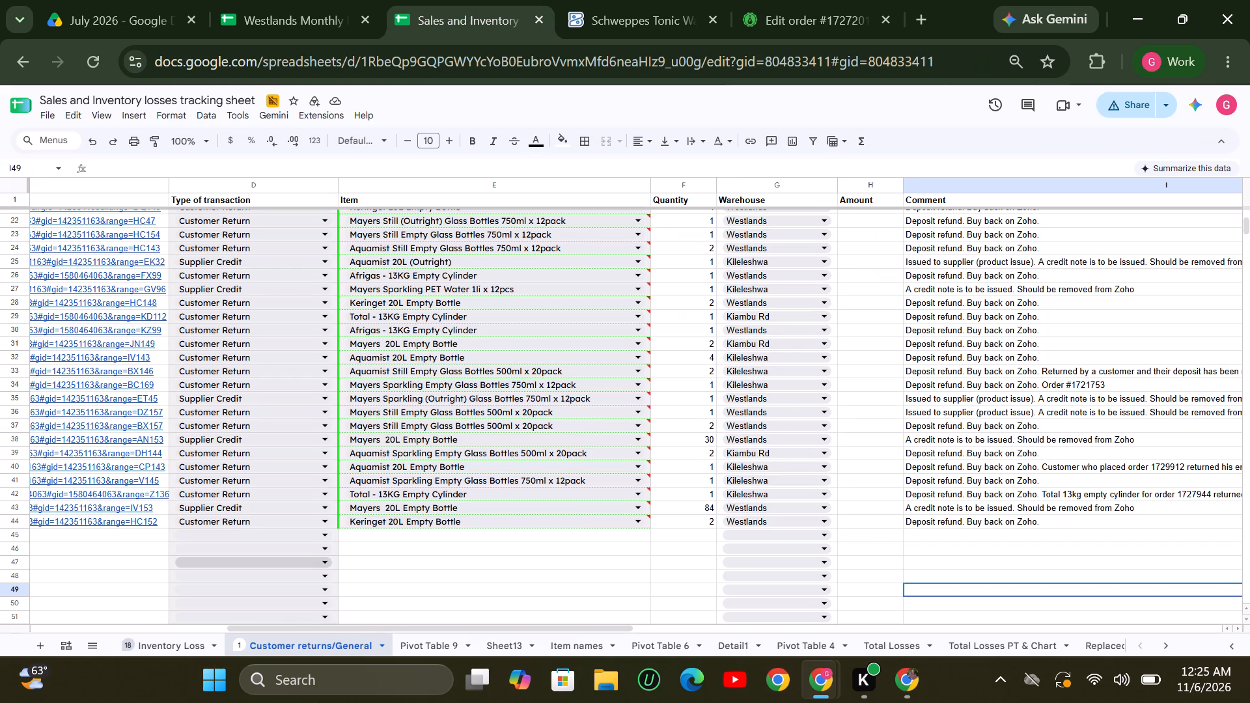
{"action": "scroll", "coordinate": [398, 541], "scroll_direction": "down", "scroll_amount": 1}
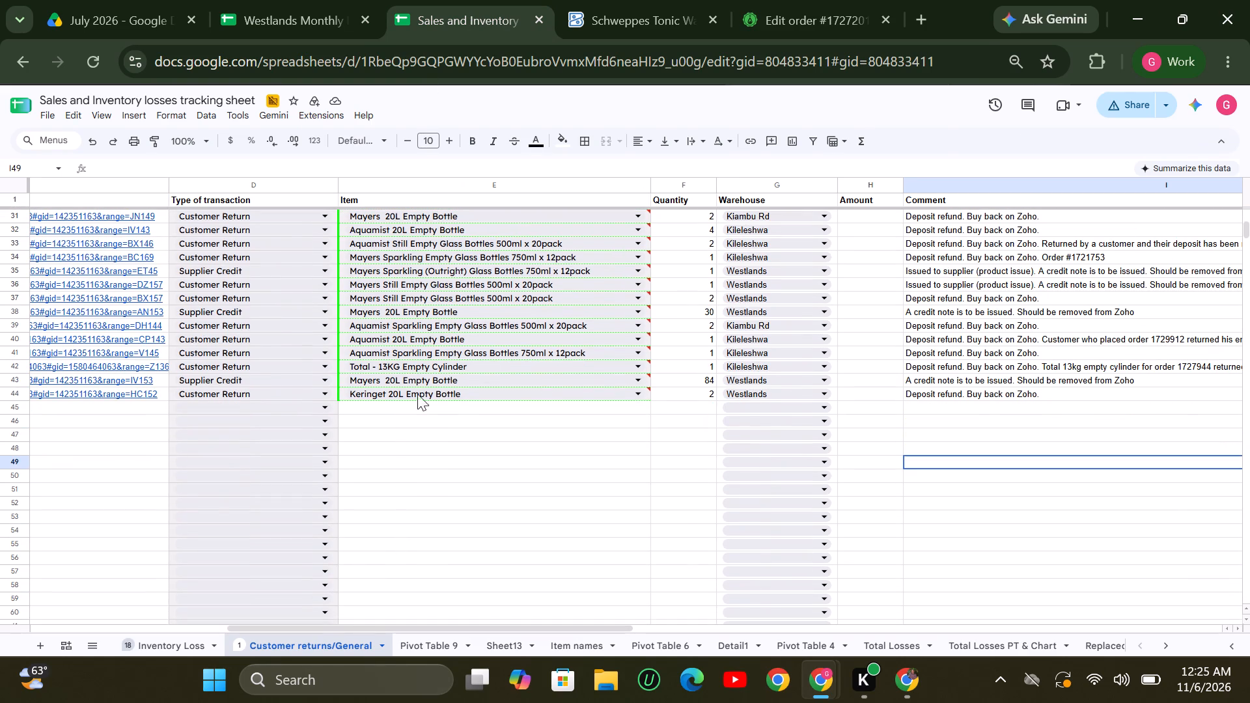
{"action": "left_click", "coordinate": [415, 403]}
{"action": "key", "text": "ctrl+v"}
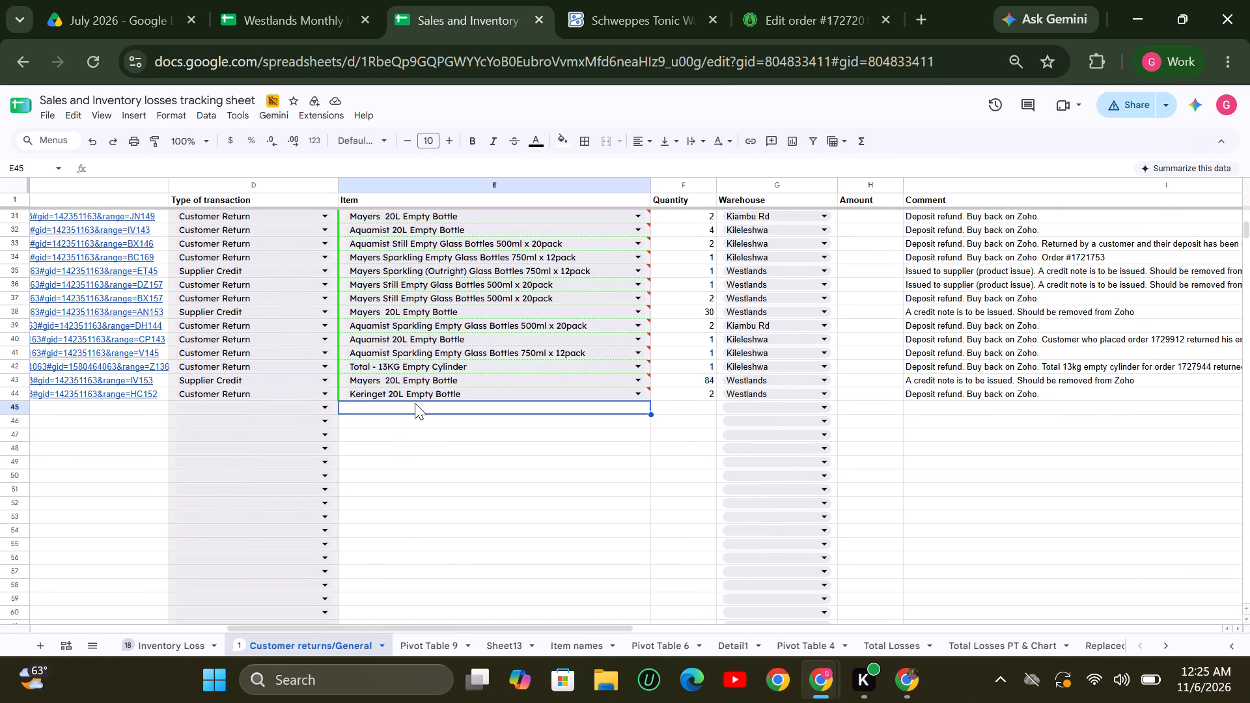
{"action": "left_click", "coordinate": [324, 407]}
{"action": "left_click", "coordinate": [209, 423]}
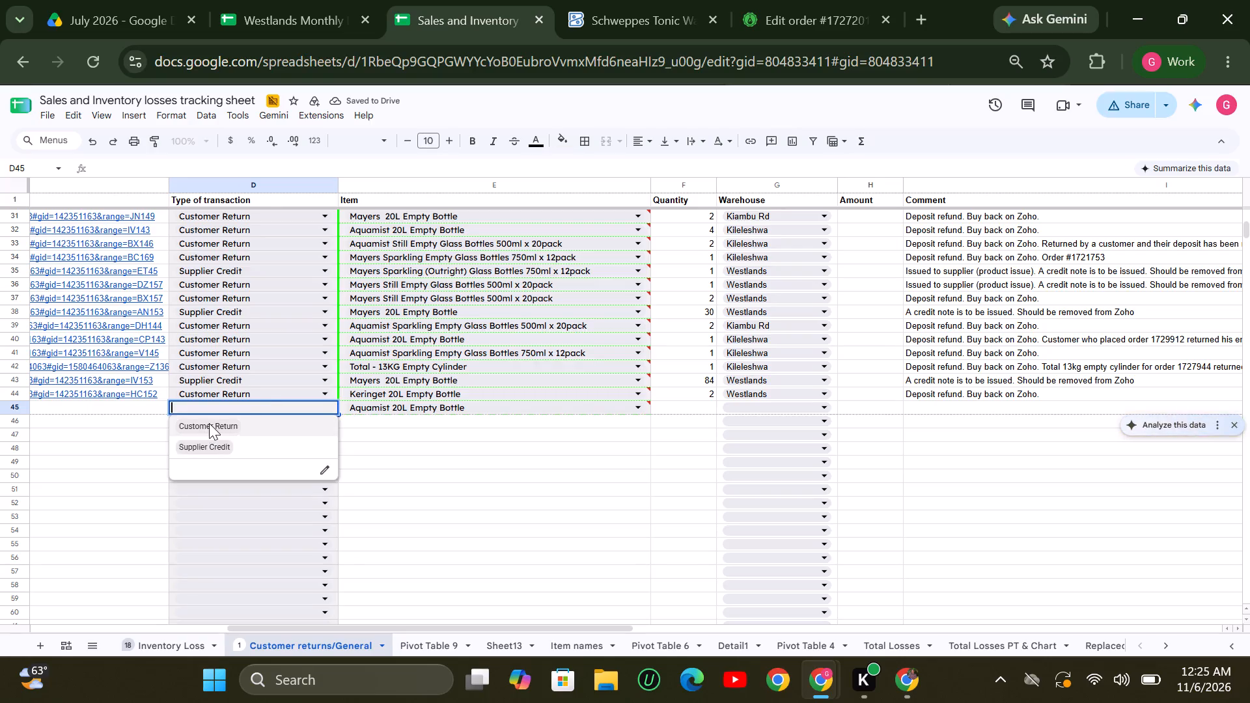
Copy the link to tracker cell FS143 and paste it into cell C45 of the losses tracking sheet.
{"action": "left_click", "coordinate": [141, 414]}
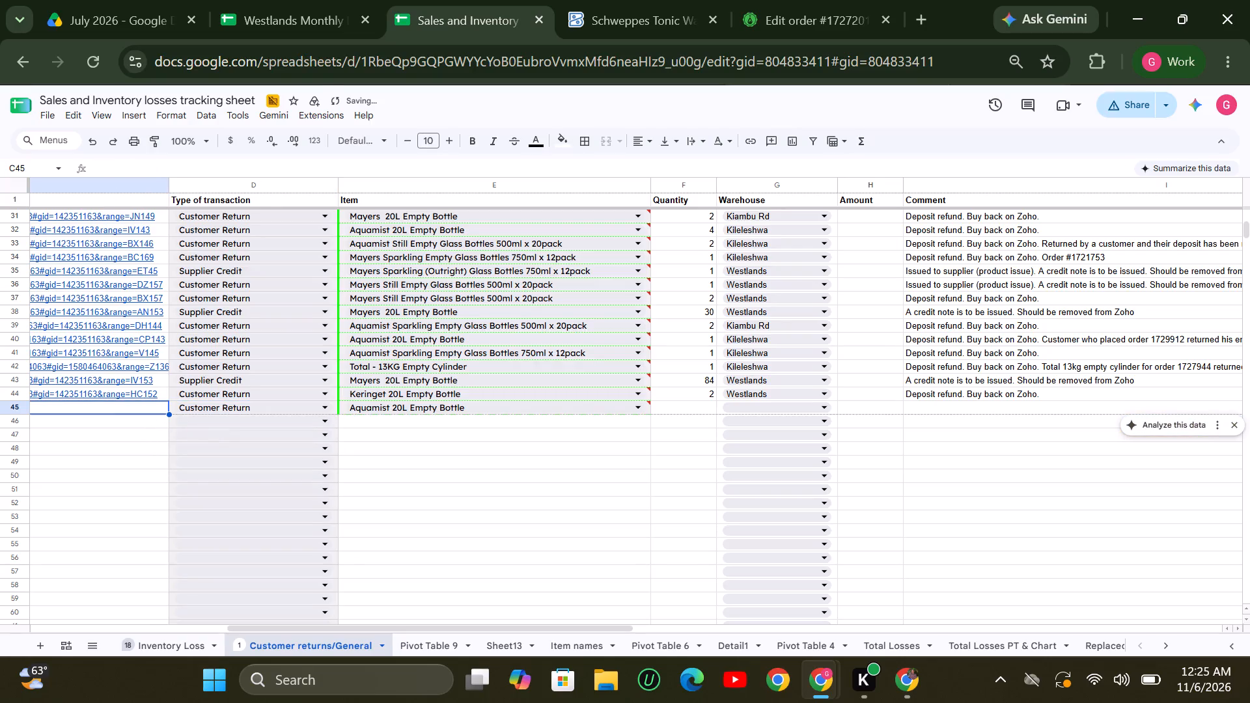
{"action": "left_click", "coordinate": [313, 10]}
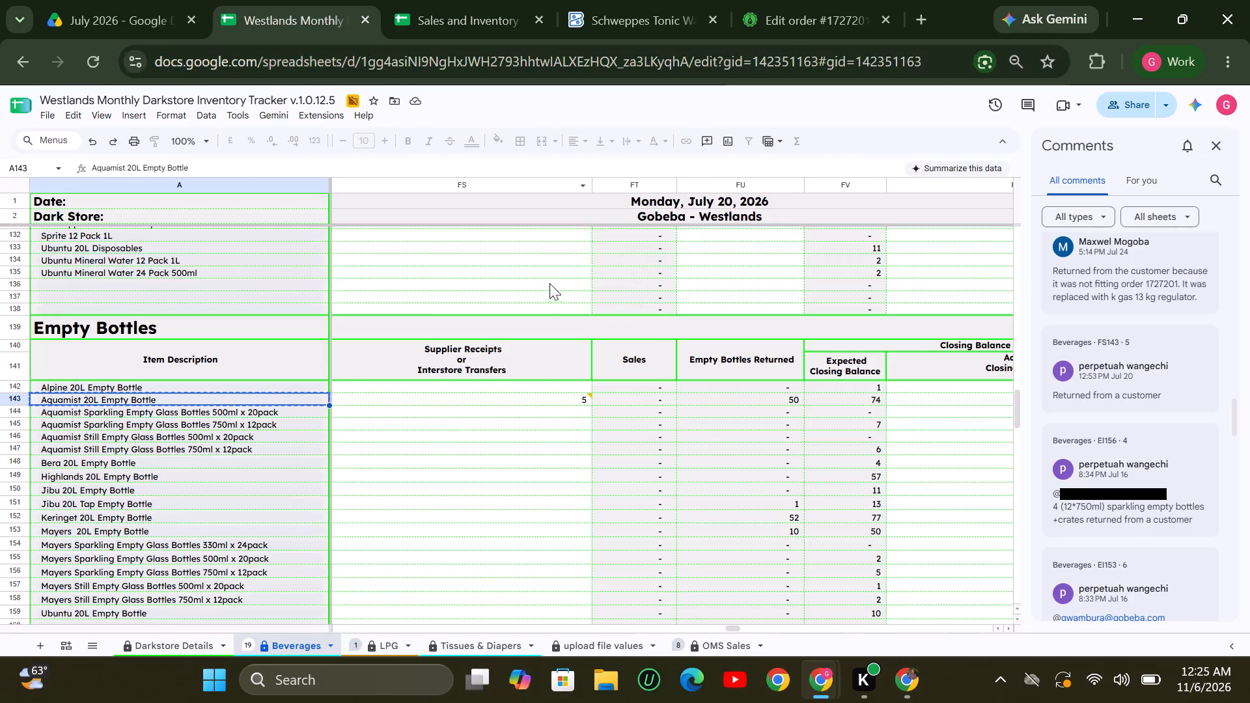
{"action": "left_click", "coordinate": [503, 398]}
{"action": "right_click", "coordinate": [503, 398]}
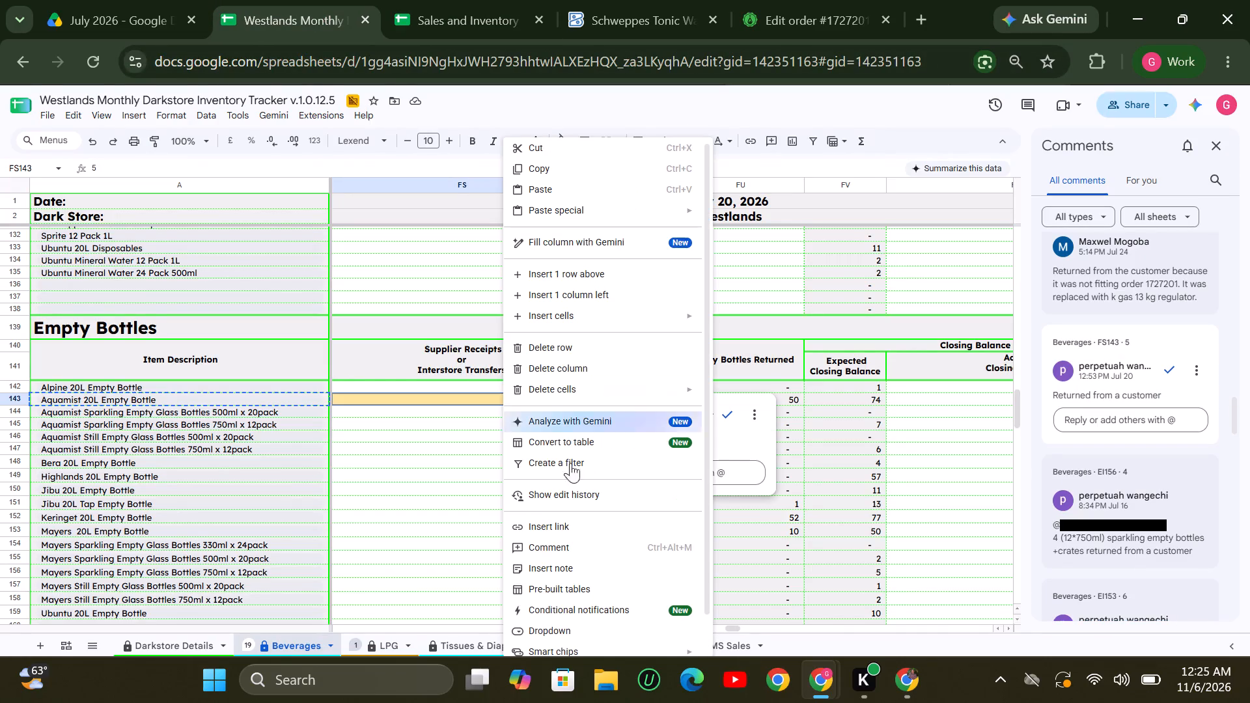
{"action": "scroll", "coordinate": [593, 495], "scroll_direction": "down", "scroll_amount": 6}
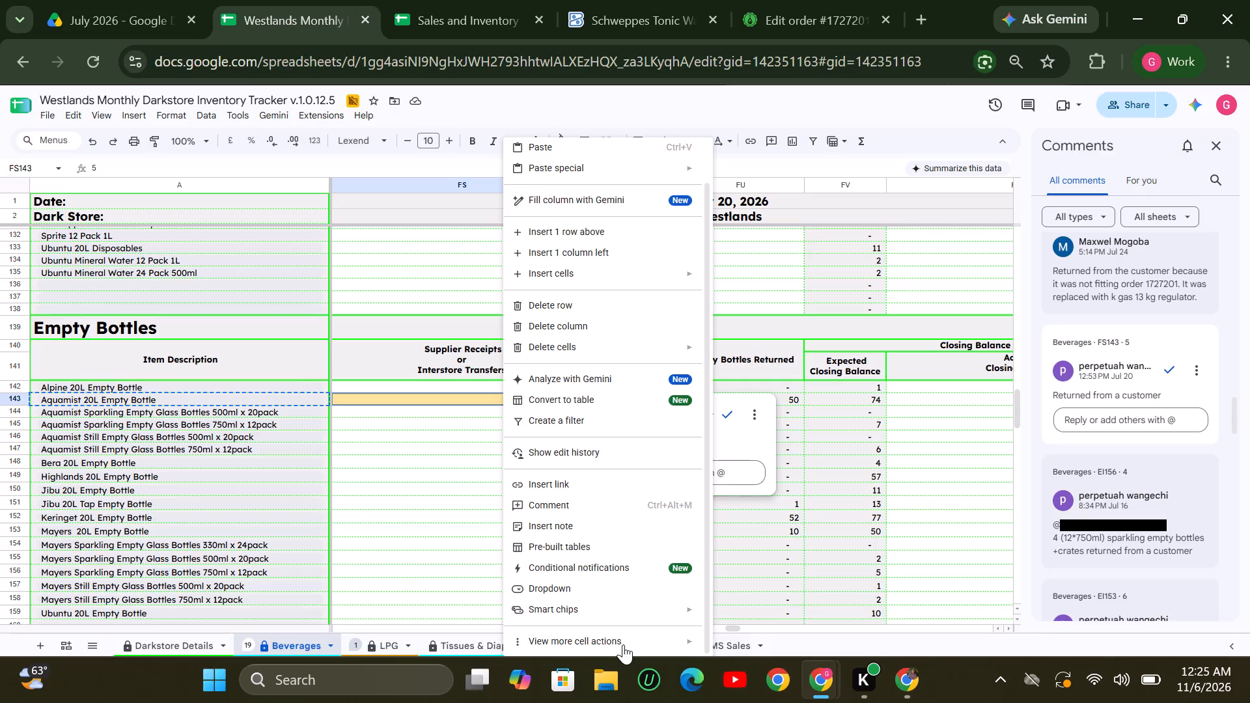
{"action": "left_click", "coordinate": [724, 592]}
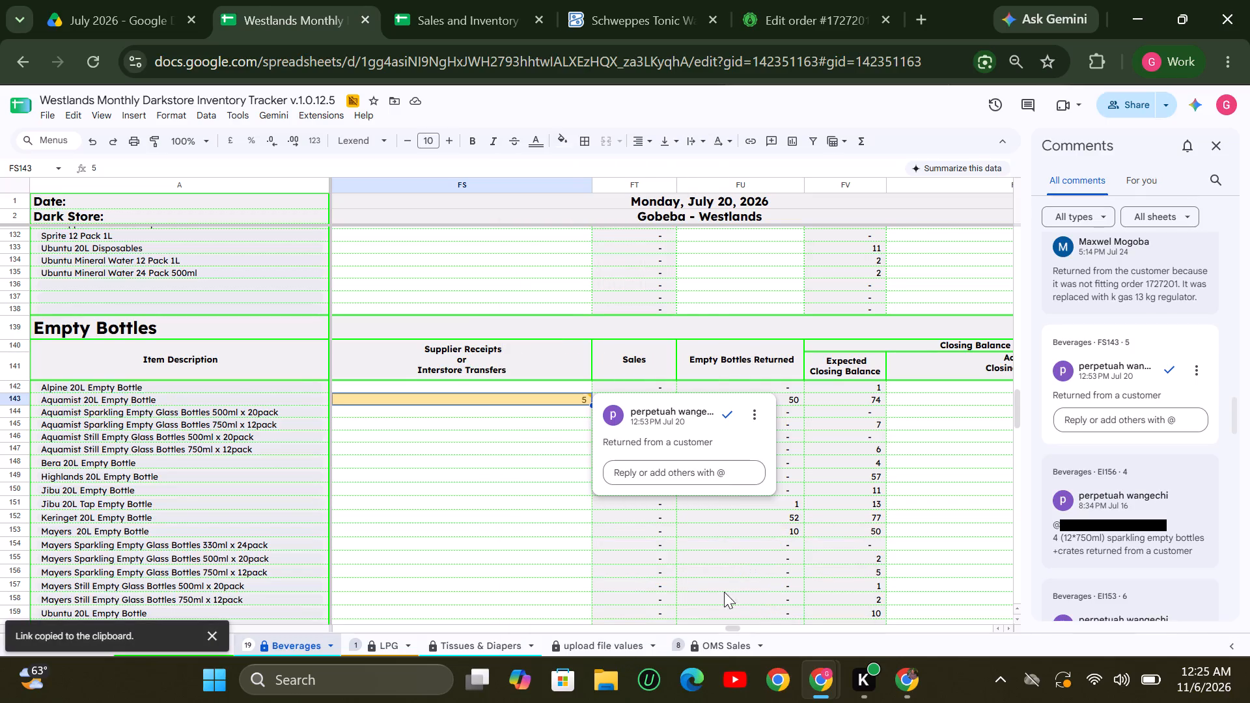
{"action": "left_click", "coordinate": [436, 6]}
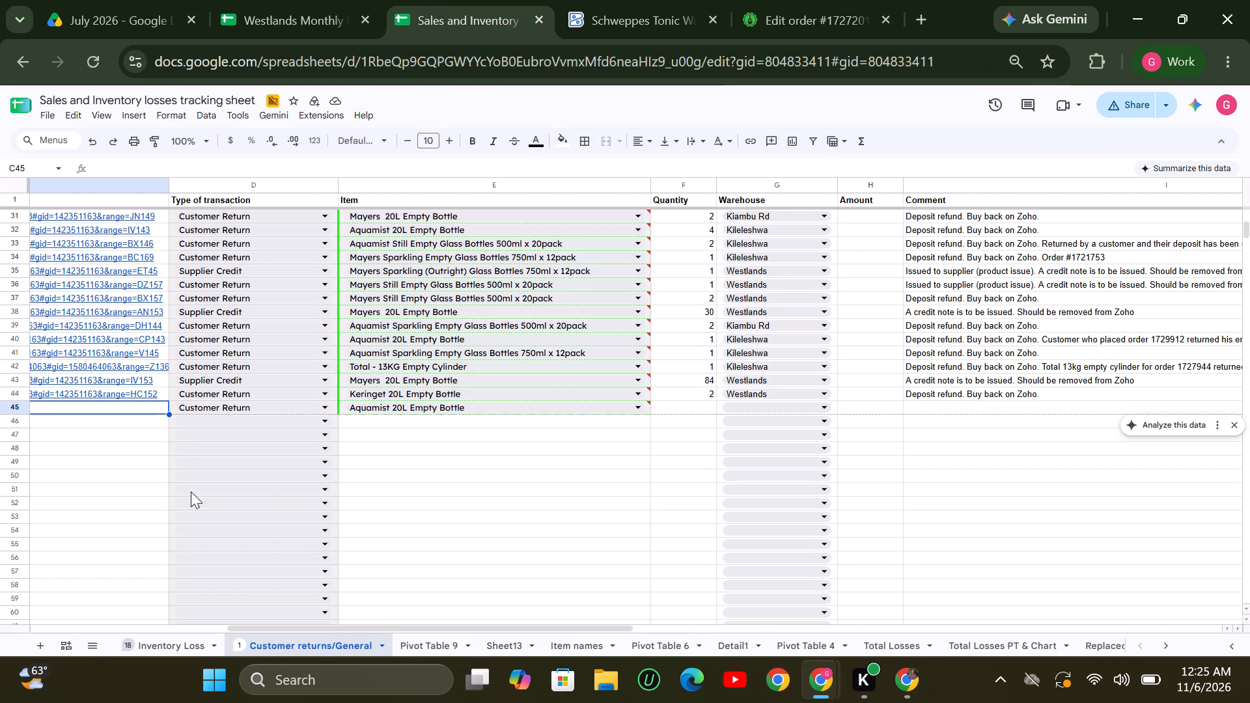
{"action": "left_click", "coordinate": [87, 409]}
{"action": "key", "text": "ctrl+v"}
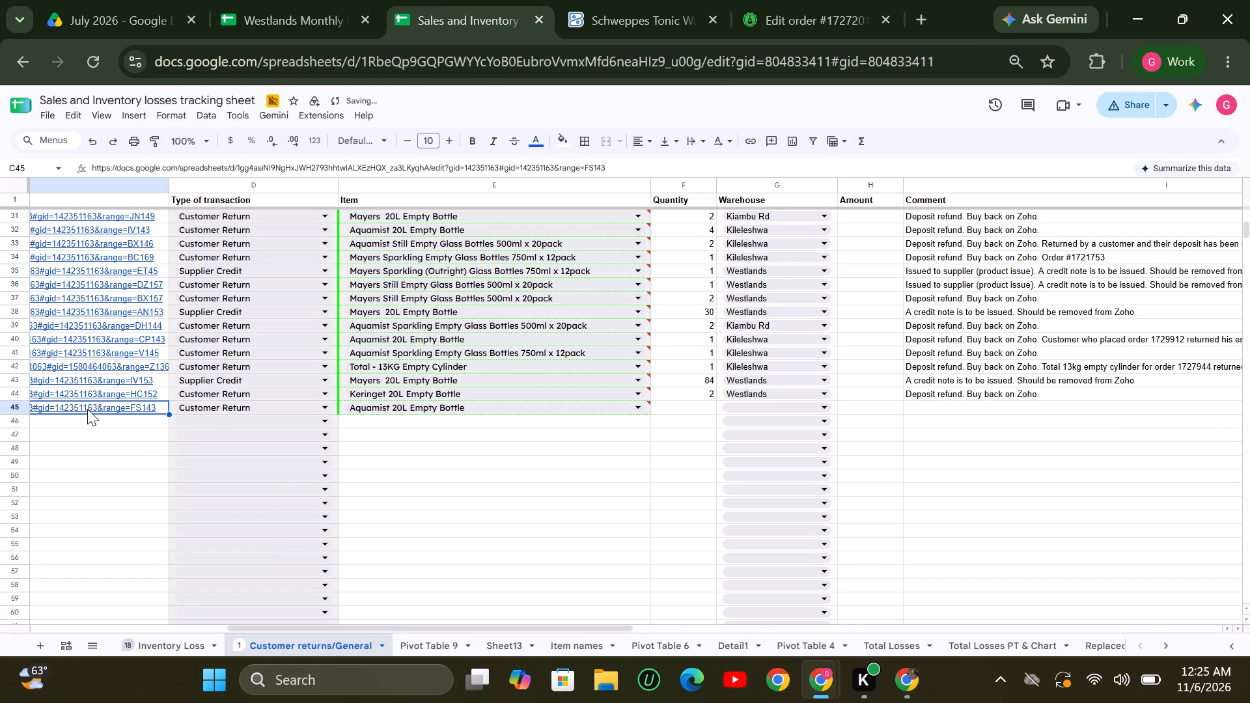
{"action": "left_click", "coordinate": [87, 409]}
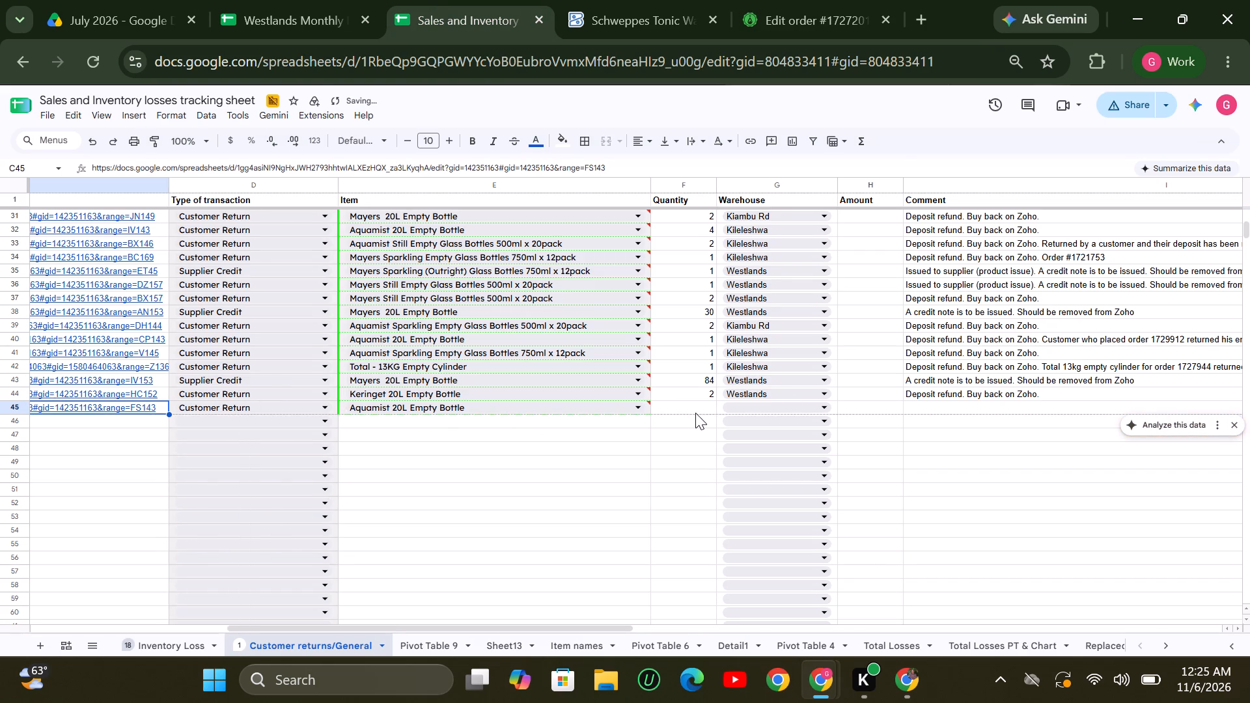
Enter quantity 5 and choose warehouse Westlands in row 45 of the losses tracking sheet.
{"action": "left_click", "coordinate": [695, 413]}
{"action": "key", "text": "5"}
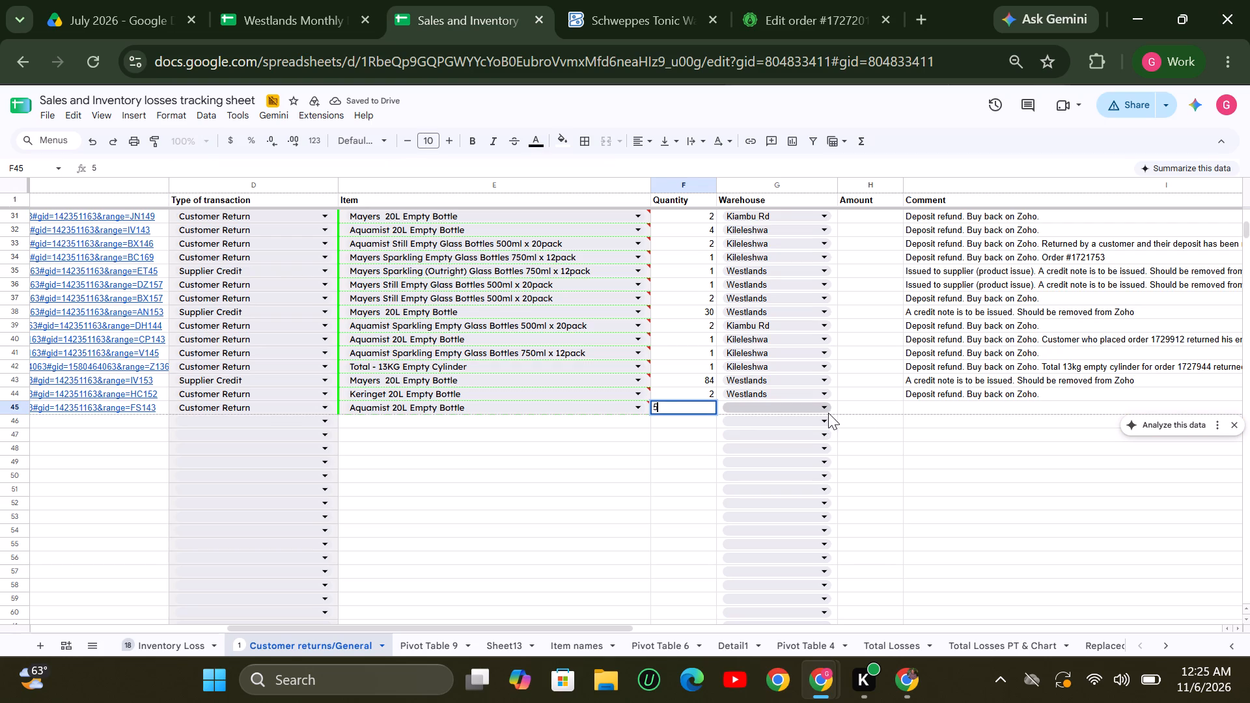
{"action": "left_click", "coordinate": [824, 407]}
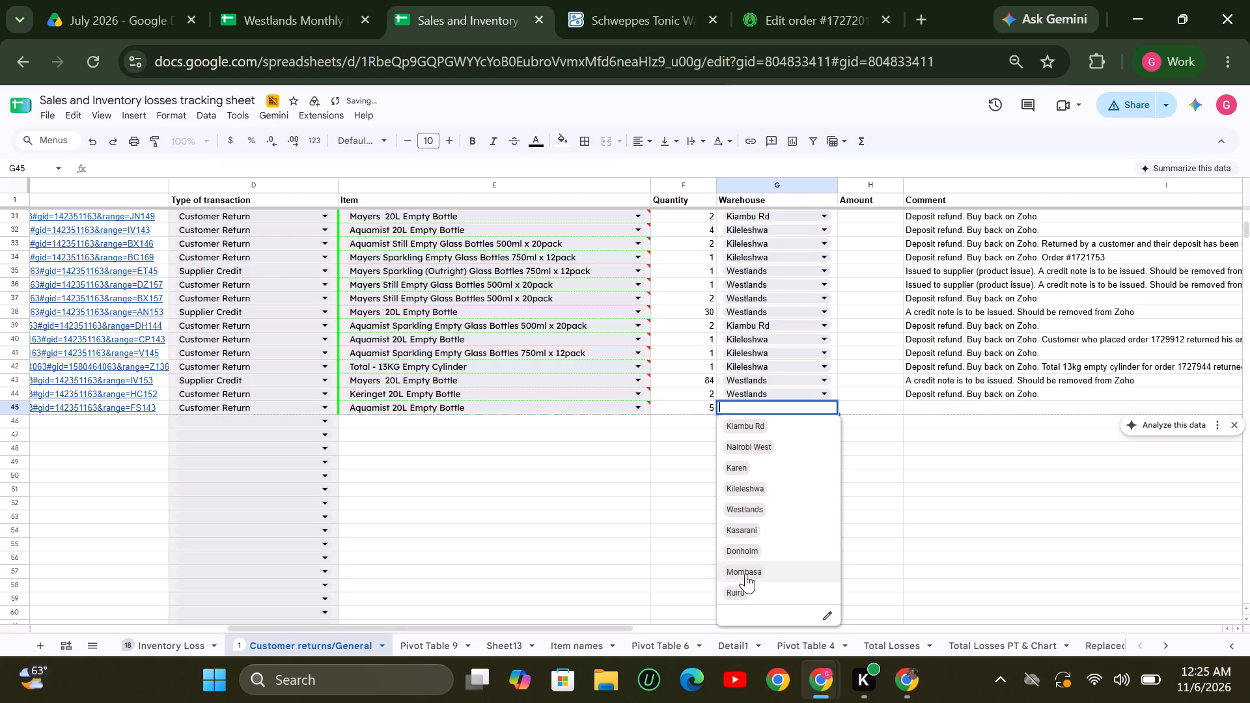
{"action": "left_click", "coordinate": [746, 510]}
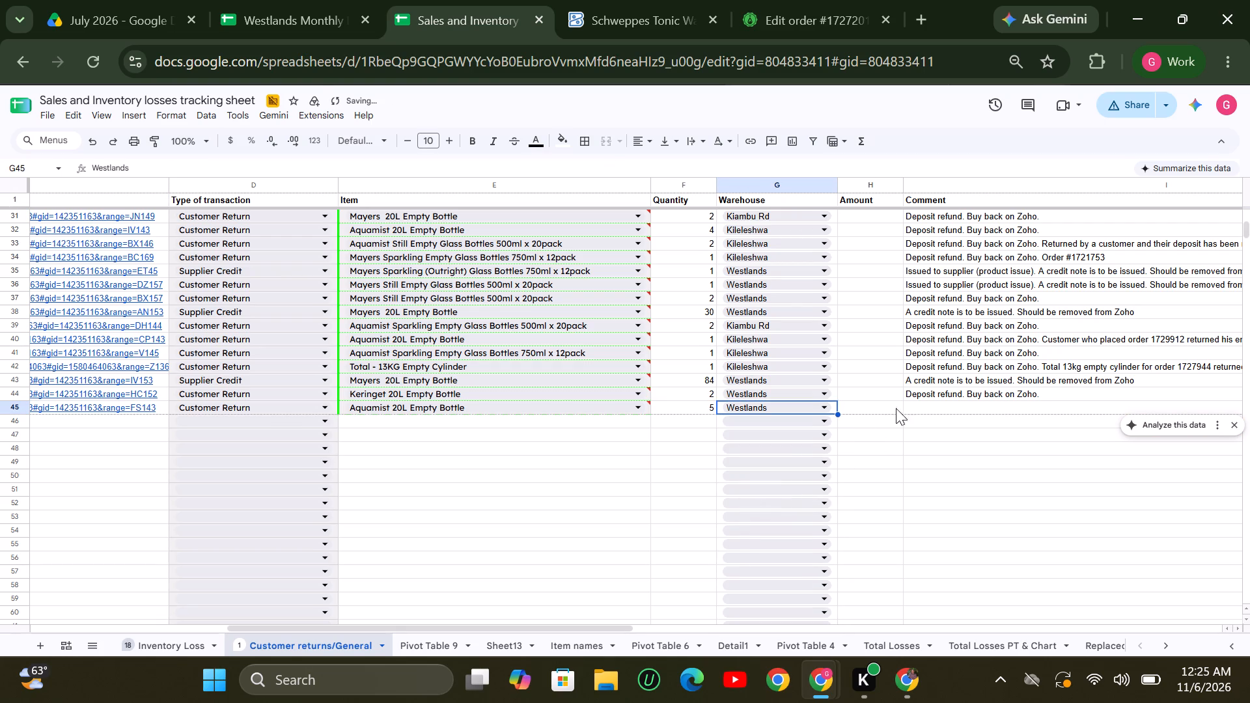
Copy the comment "Deposit refund. Buy back on Zoho." from row 44 into row 45's Comment cell.
{"action": "left_click", "coordinate": [950, 397]}
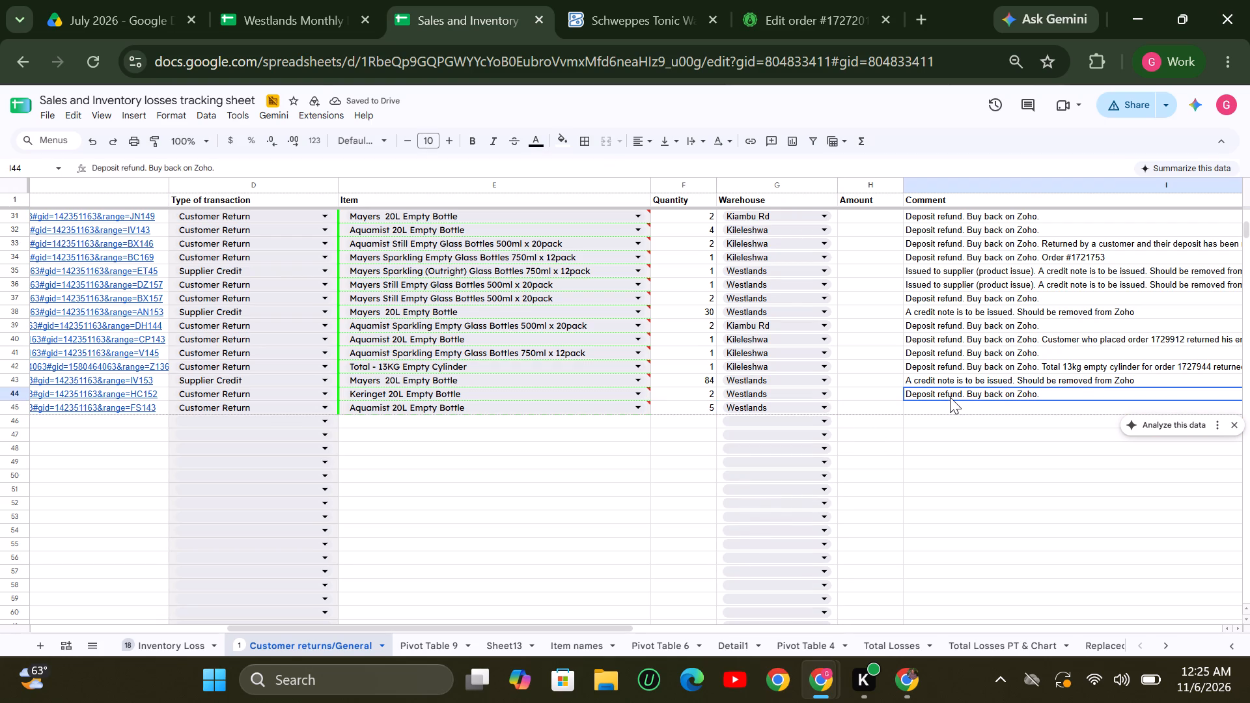
{"action": "key", "text": "ctrl+c"}
{"action": "key", "text": "Down"}
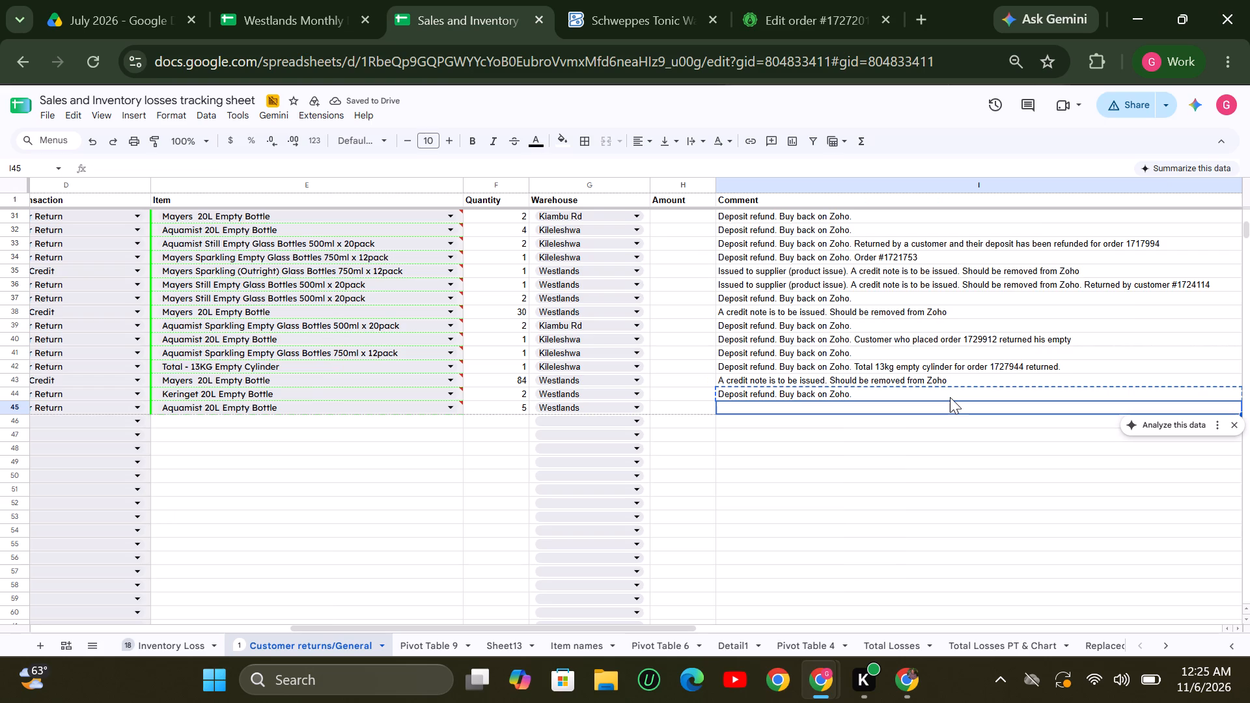
{"action": "key", "text": "ctrl+v"}
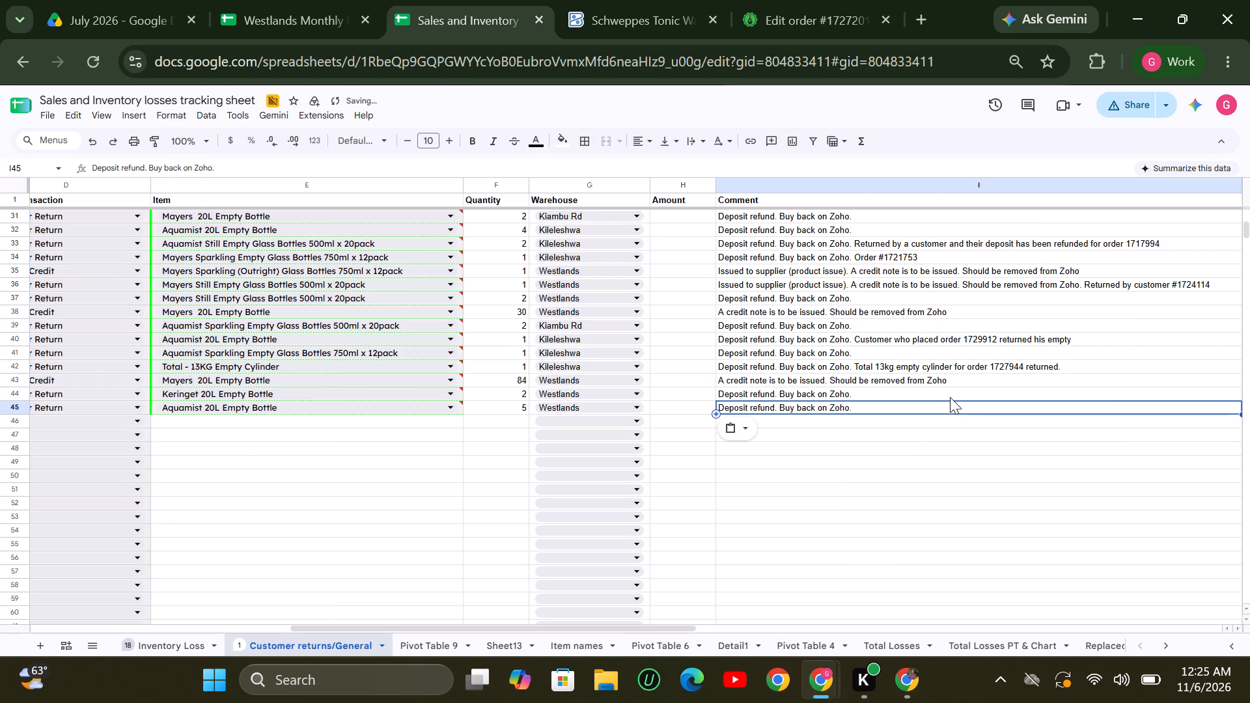
Check the Westlands tracker for the date of the Aquamist return and enter 2026-07-20 as row 45's date.
{"action": "left_click", "coordinate": [895, 433]}
{"action": "key", "text": "Left"}
{"action": "key", "text": "Left"}
{"action": "key", "text": "Left"}
{"action": "key", "text": "Left"}
{"action": "key", "text": "Left"}
{"action": "key", "text": "Left"}
{"action": "key", "text": "Left"}
{"action": "key", "text": "Left"}
{"action": "key", "text": "Left"}
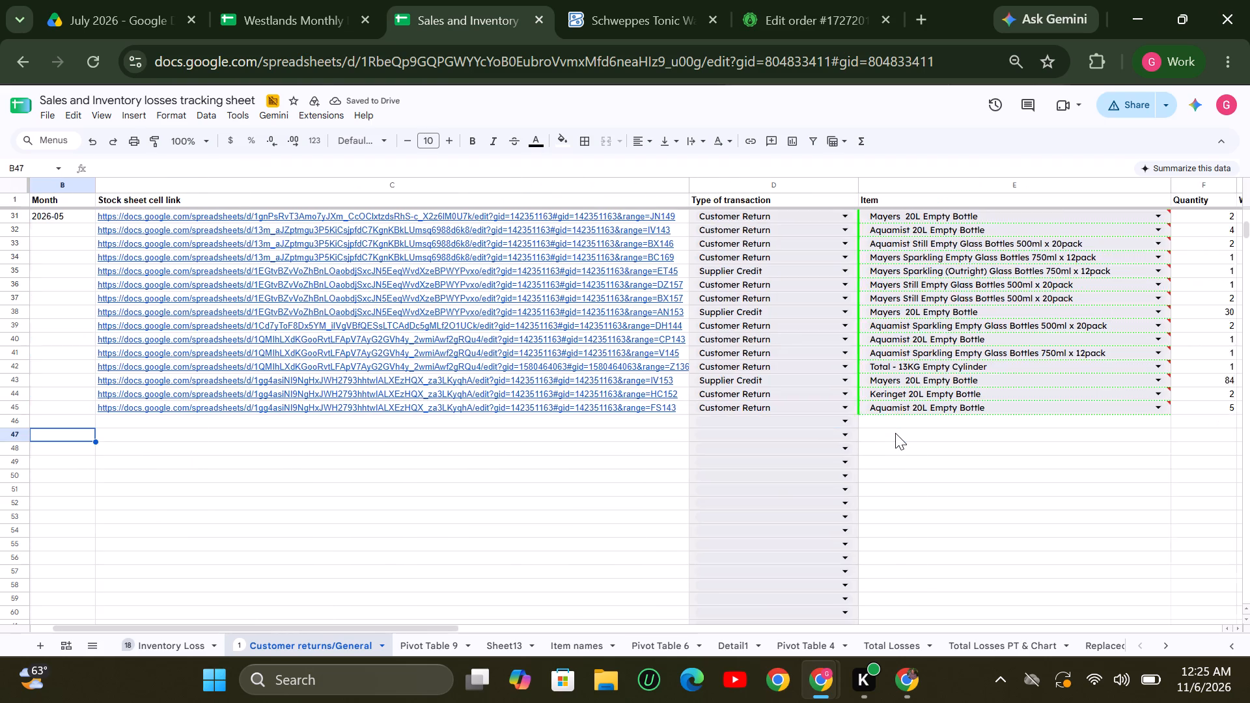
{"action": "key", "text": "Left"}
{"action": "key", "text": "Left"}
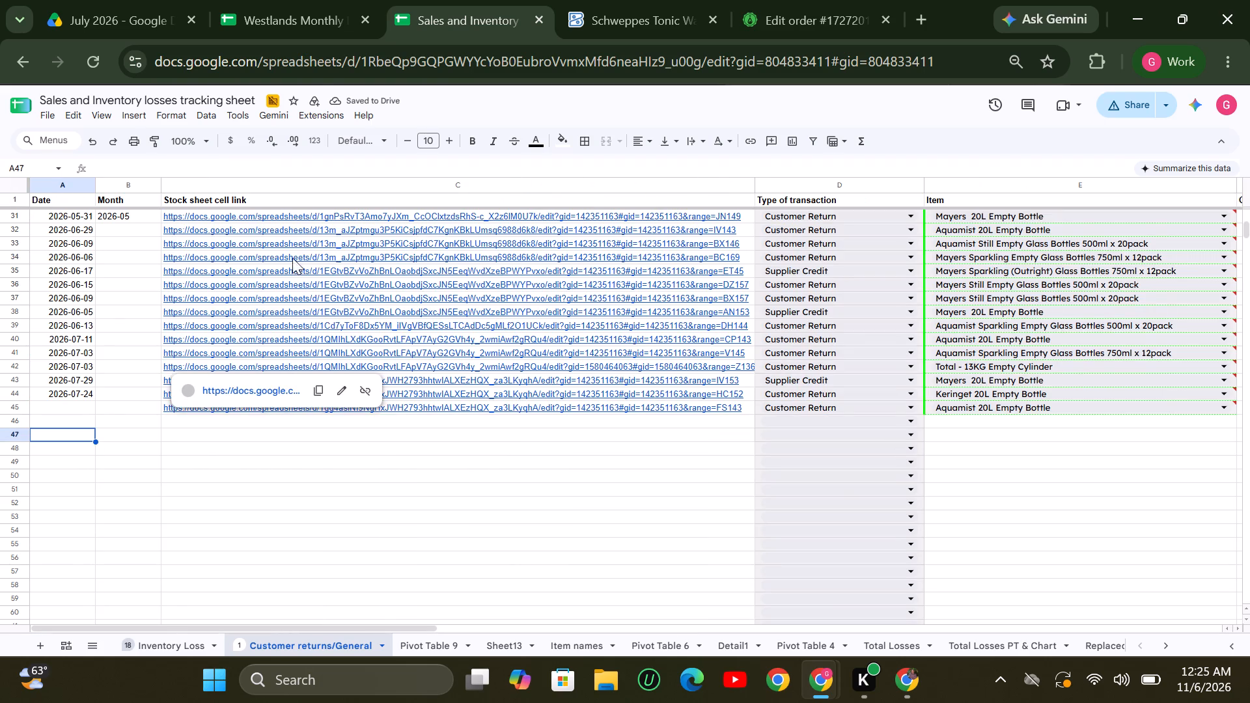
{"action": "left_click", "coordinate": [66, 409]}
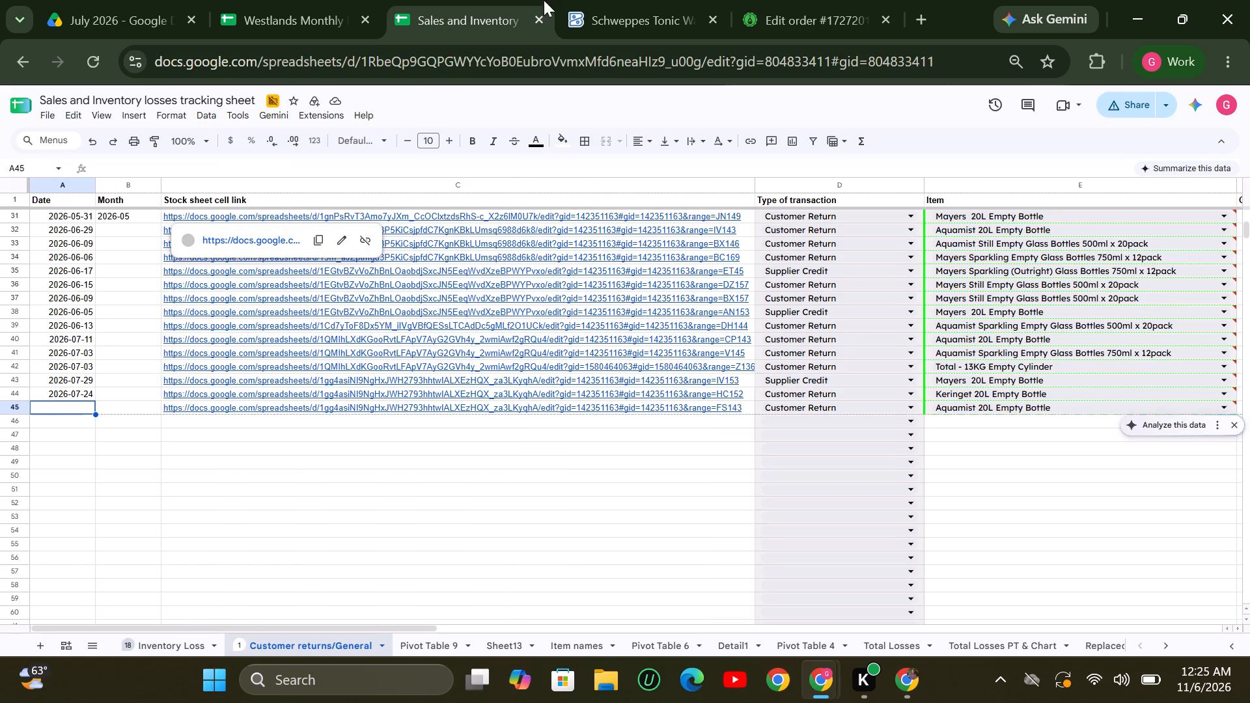
{"action": "left_click", "coordinate": [326, 14]}
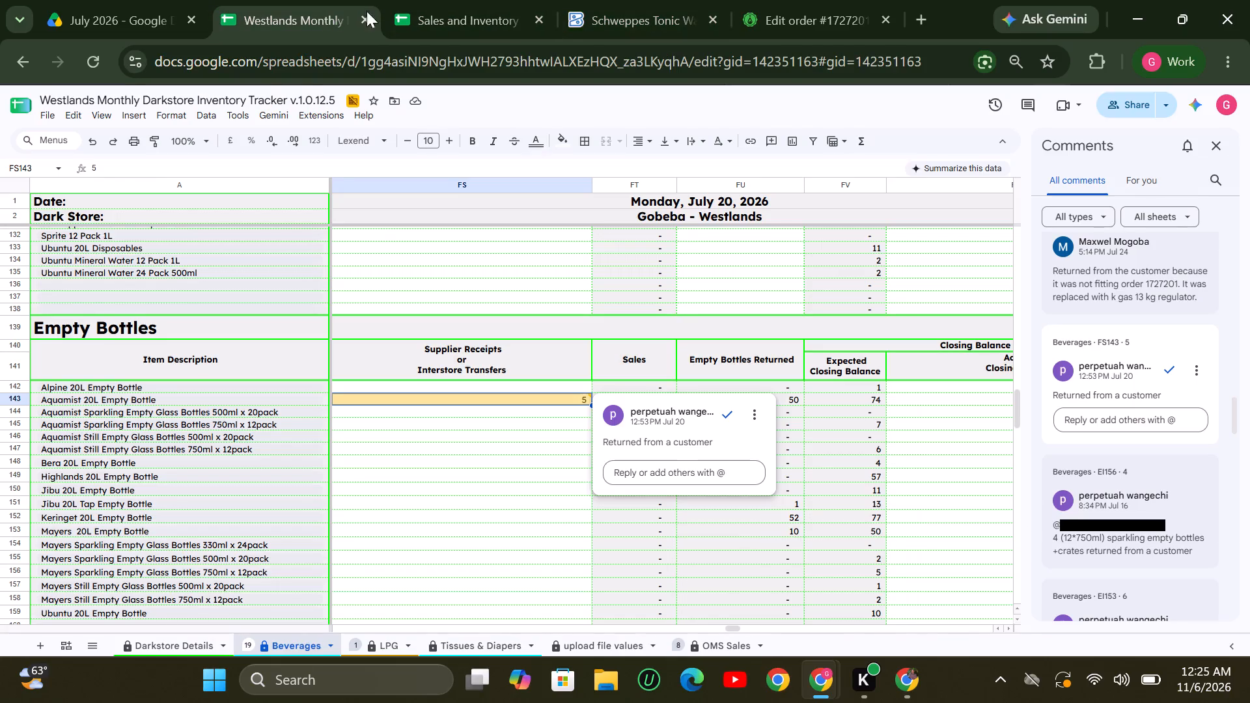
{"action": "left_click", "coordinate": [465, 20]}
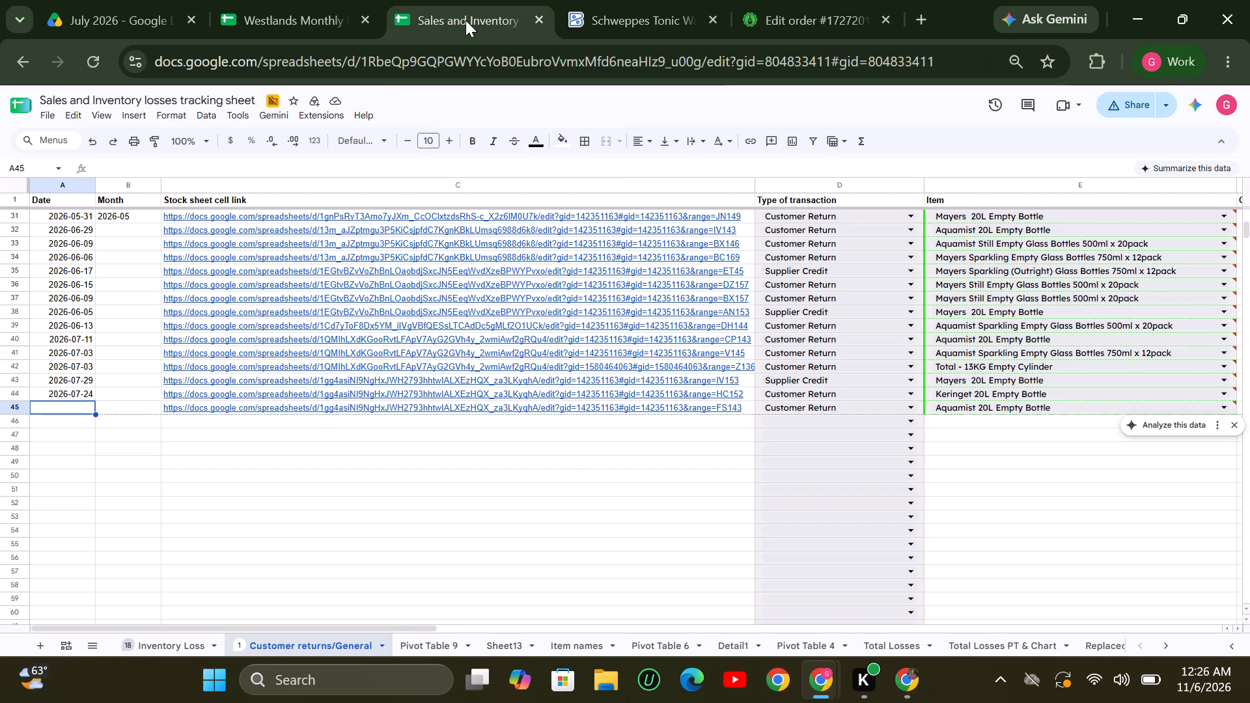
{"action": "type", "text": "2026"}
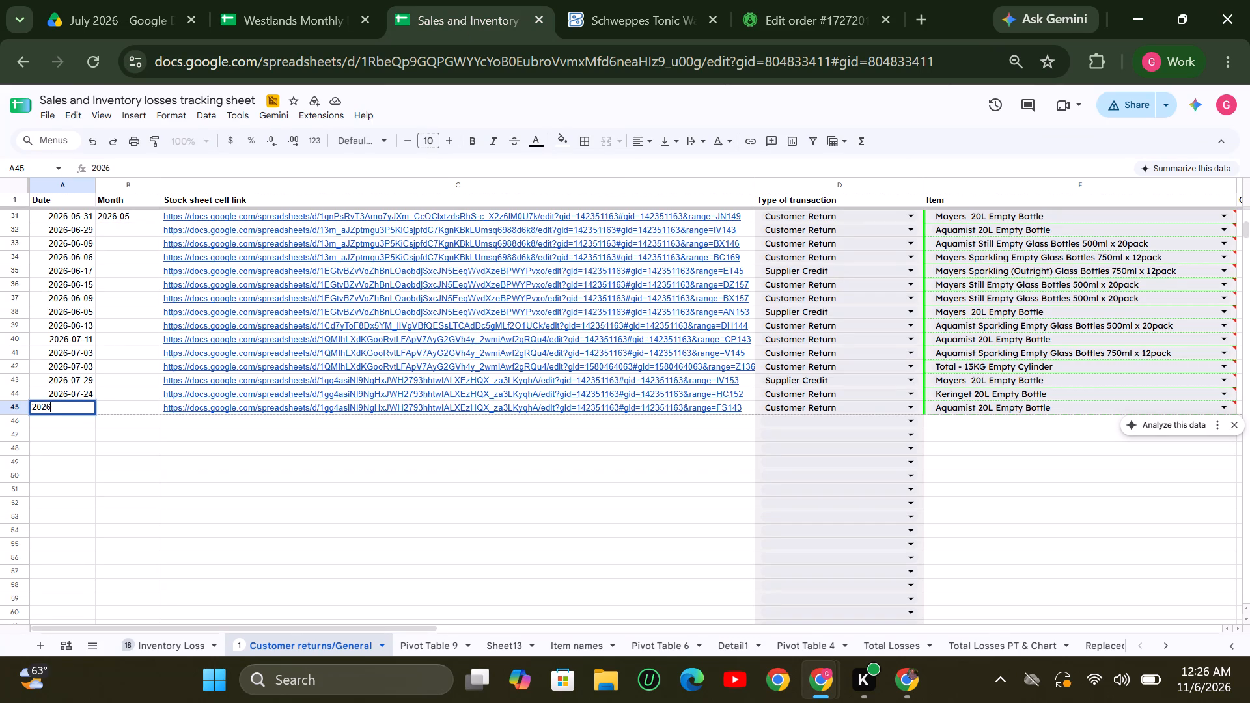
{"action": "type", "text": "-07"}
{"action": "type", "text": "-20"}
{"action": "left_click", "coordinate": [53, 428]}
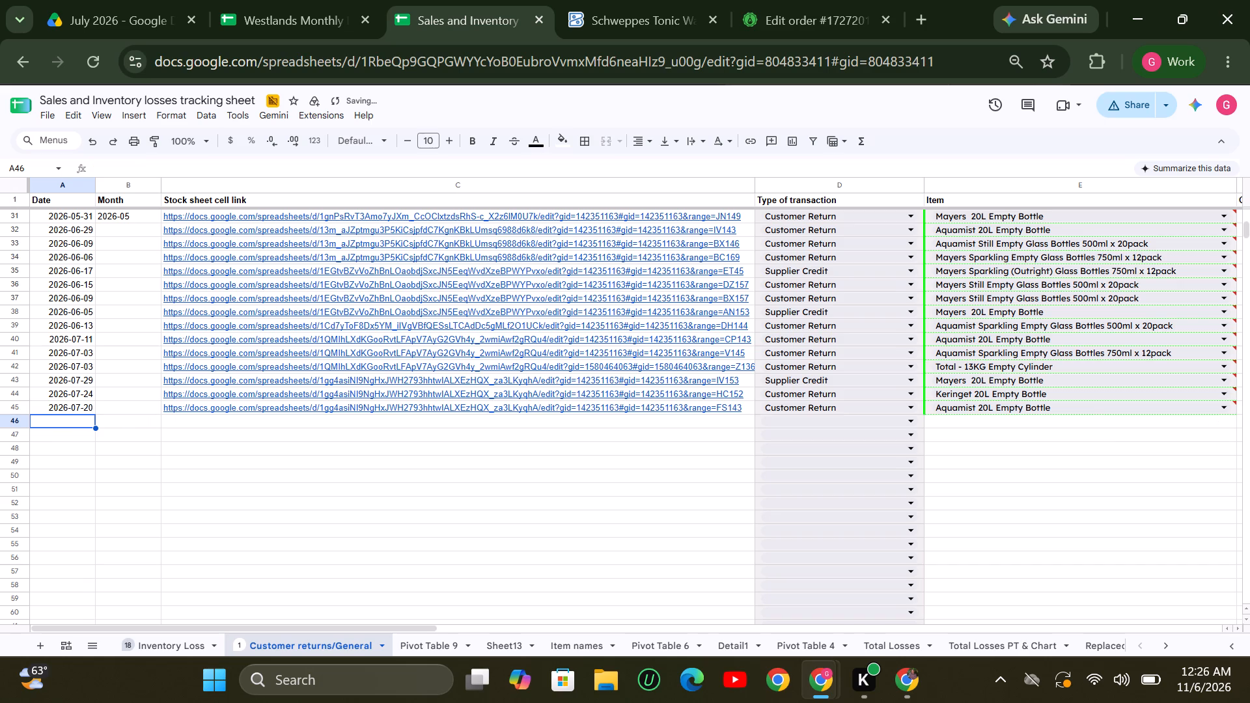
Return to the Westlands tracker and open the next comment in the list, on Beverages cell EI156.
{"action": "left_click", "coordinate": [634, 14]}
{"action": "left_click", "coordinate": [245, 18]}
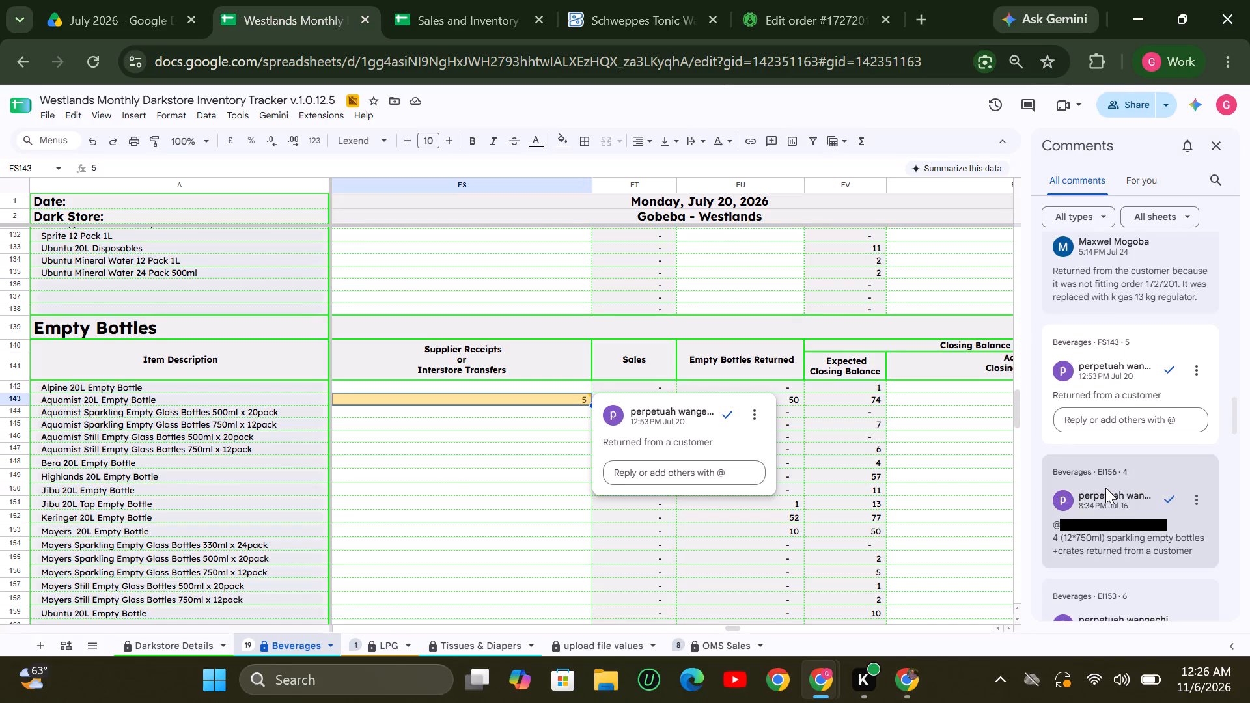
{"action": "scroll", "coordinate": [1105, 488], "scroll_direction": "down", "scroll_amount": 1}
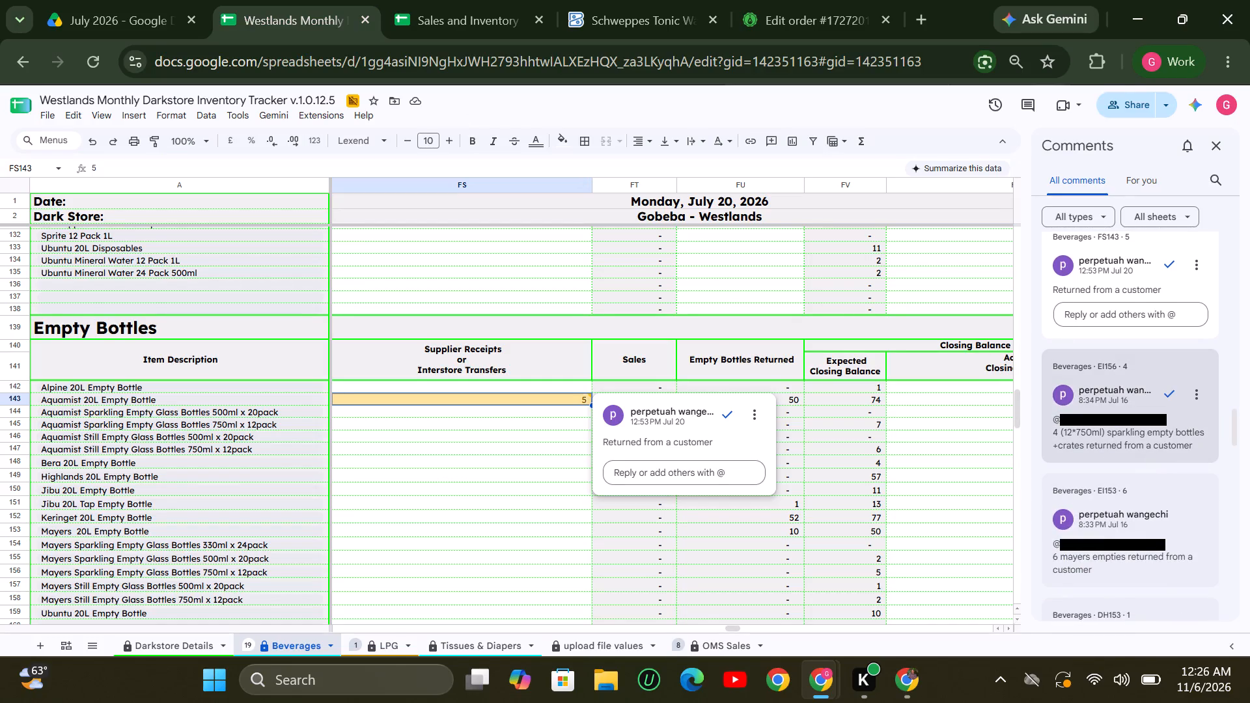
{"action": "left_click", "coordinate": [1124, 444]}
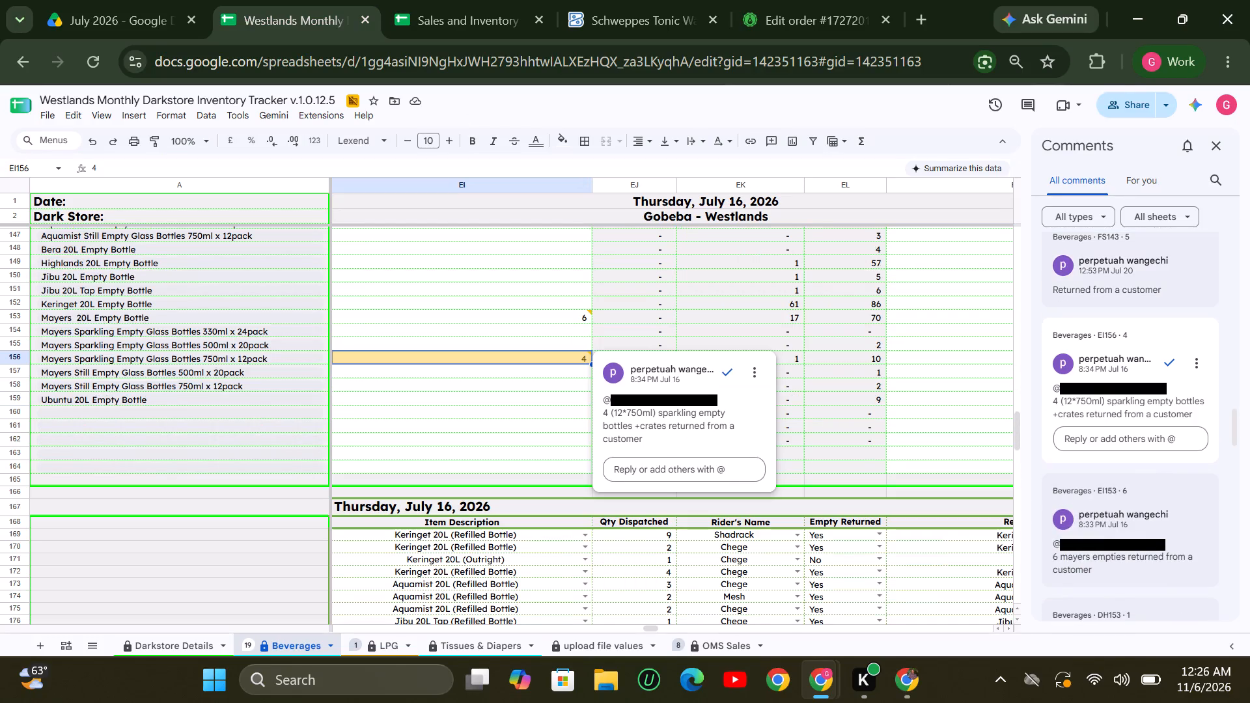
Copy the tracker's item name Mayers Sparkling Empty Glass Bottles 750ml x 12pack into cell E46 of the losses tracking sheet.
{"action": "left_click", "coordinate": [90, 361]}
{"action": "key", "text": "ctrl+c"}
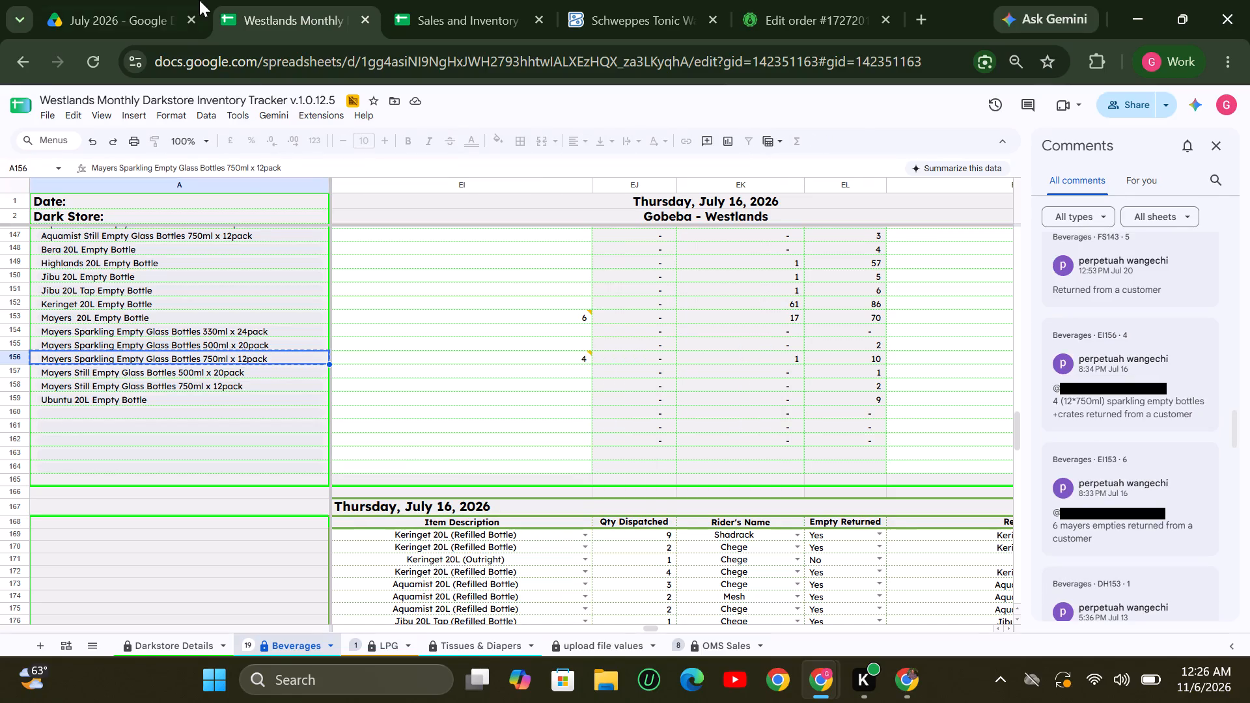
{"action": "left_click", "coordinate": [463, 7]}
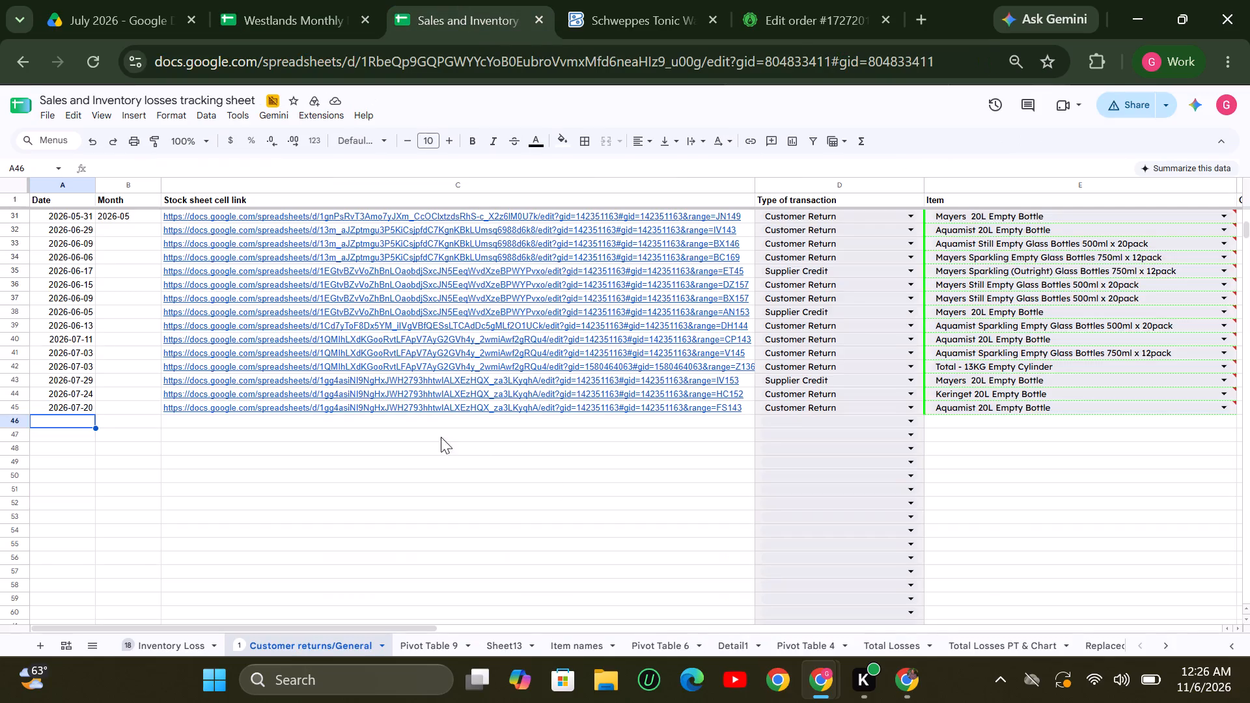
{"action": "left_click", "coordinate": [971, 424]}
{"action": "key", "text": "ctrl+v"}
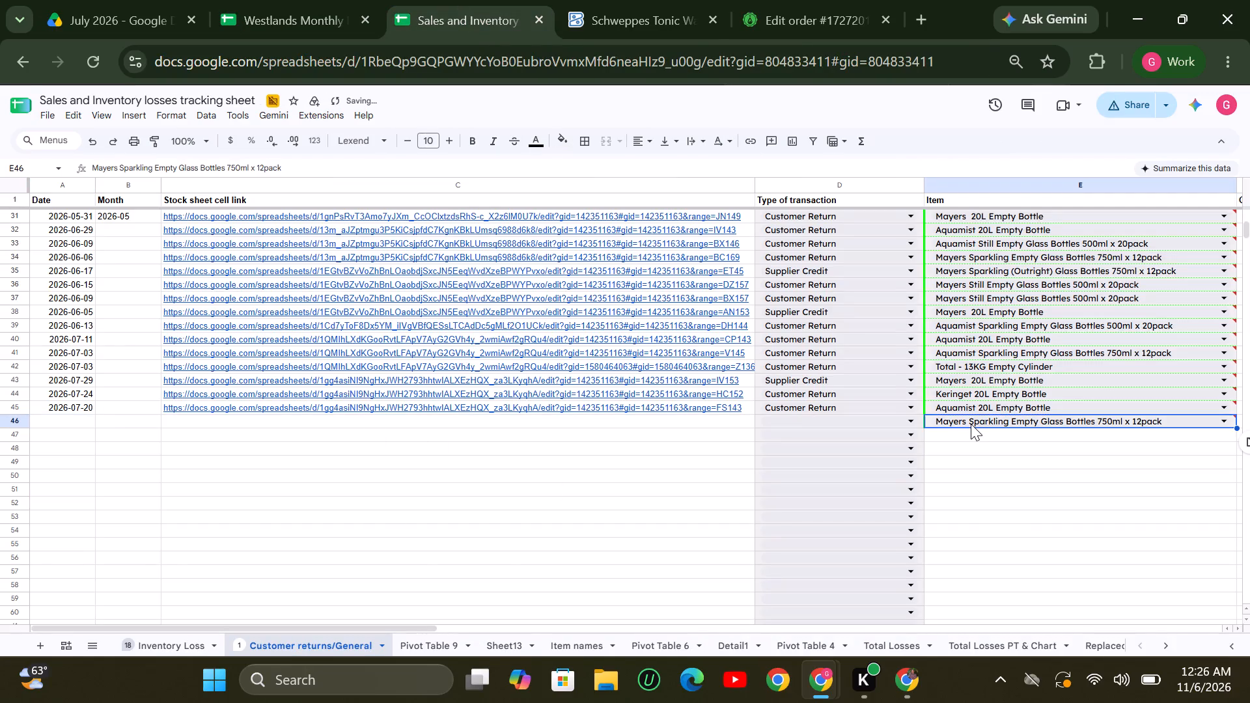
Copy the link to tracker cell EI156 and paste it into cell C46 of the losses tracking sheet.
{"action": "left_click", "coordinate": [317, 28]}
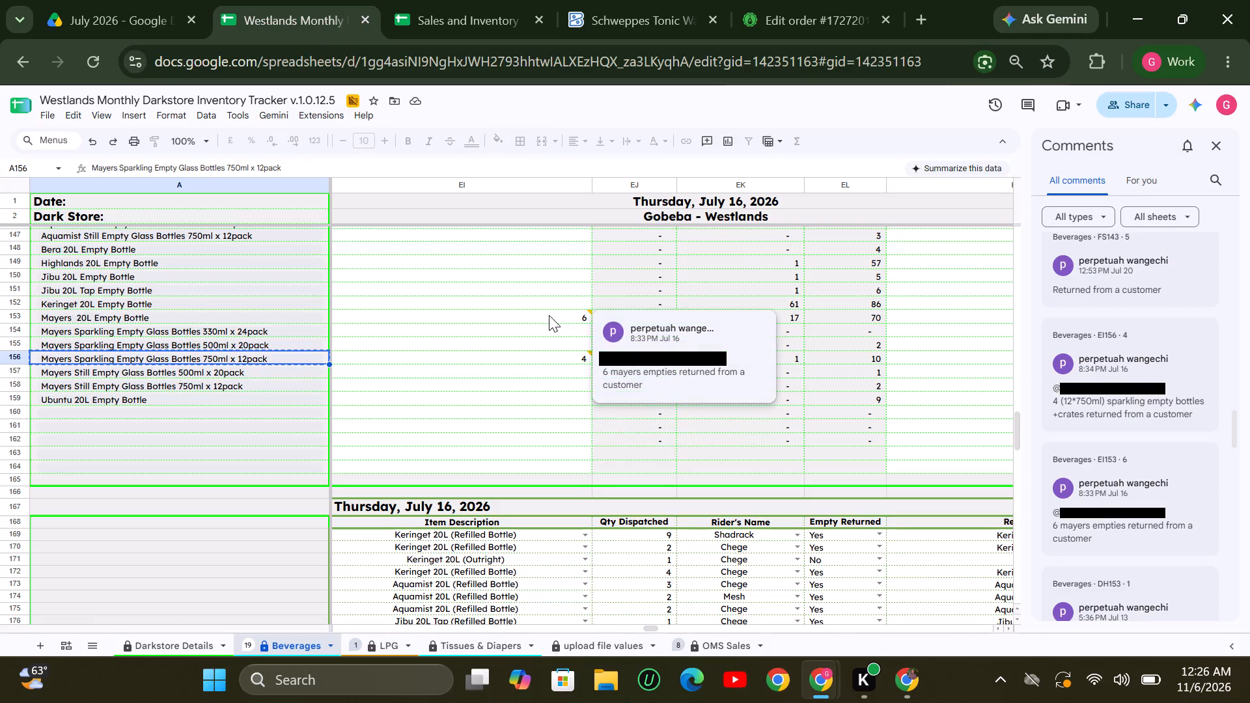
{"action": "left_click", "coordinate": [529, 359]}
{"action": "right_click", "coordinate": [529, 359]}
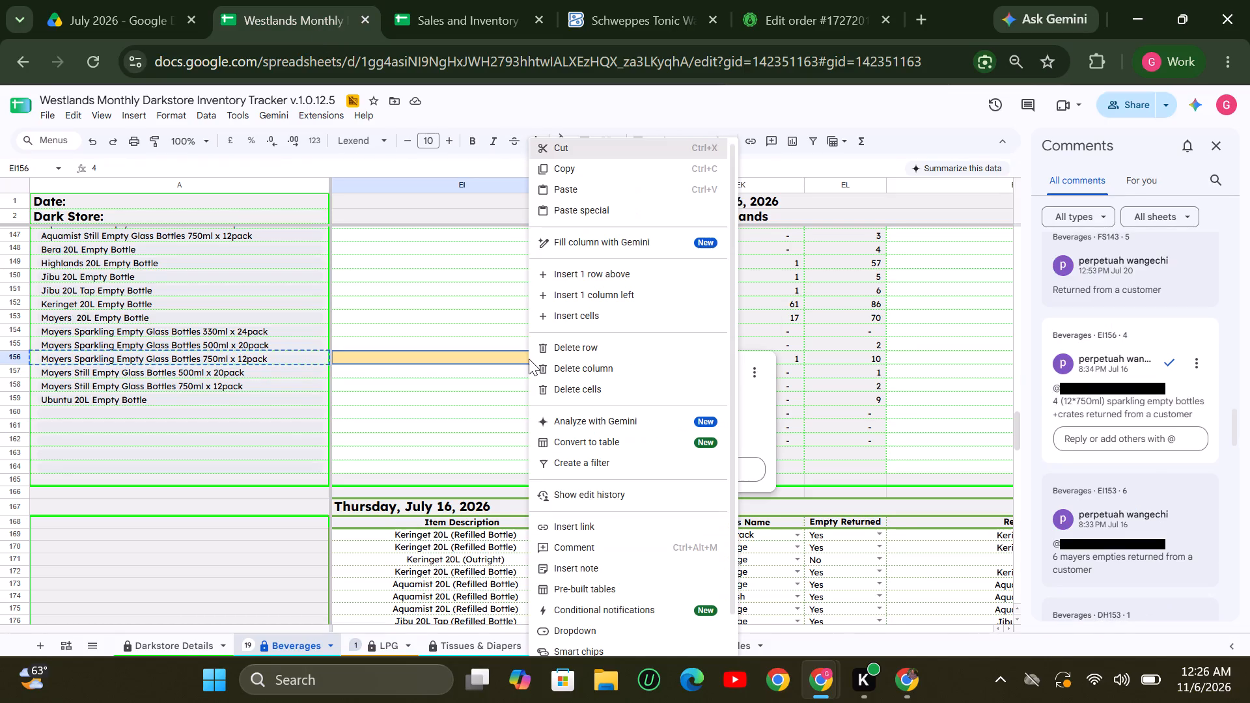
{"action": "left_click", "coordinate": [557, 174]}
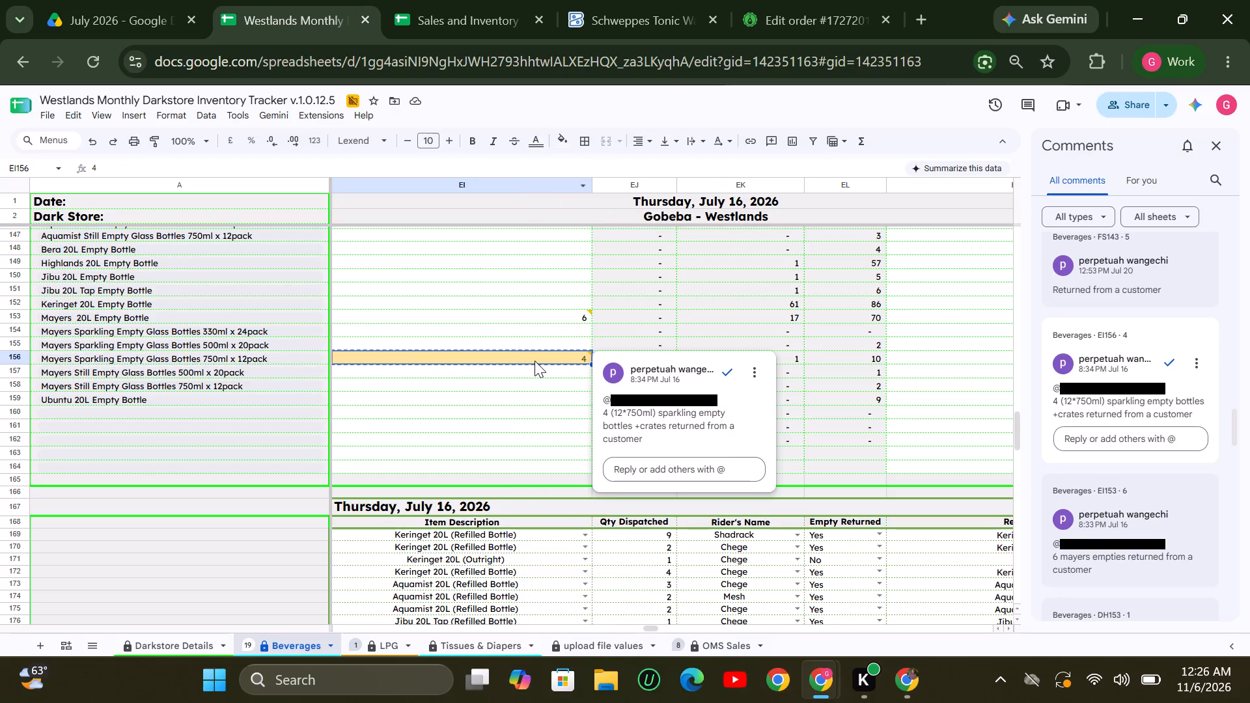
{"action": "left_click", "coordinate": [535, 361]}
{"action": "right_click", "coordinate": [535, 361]}
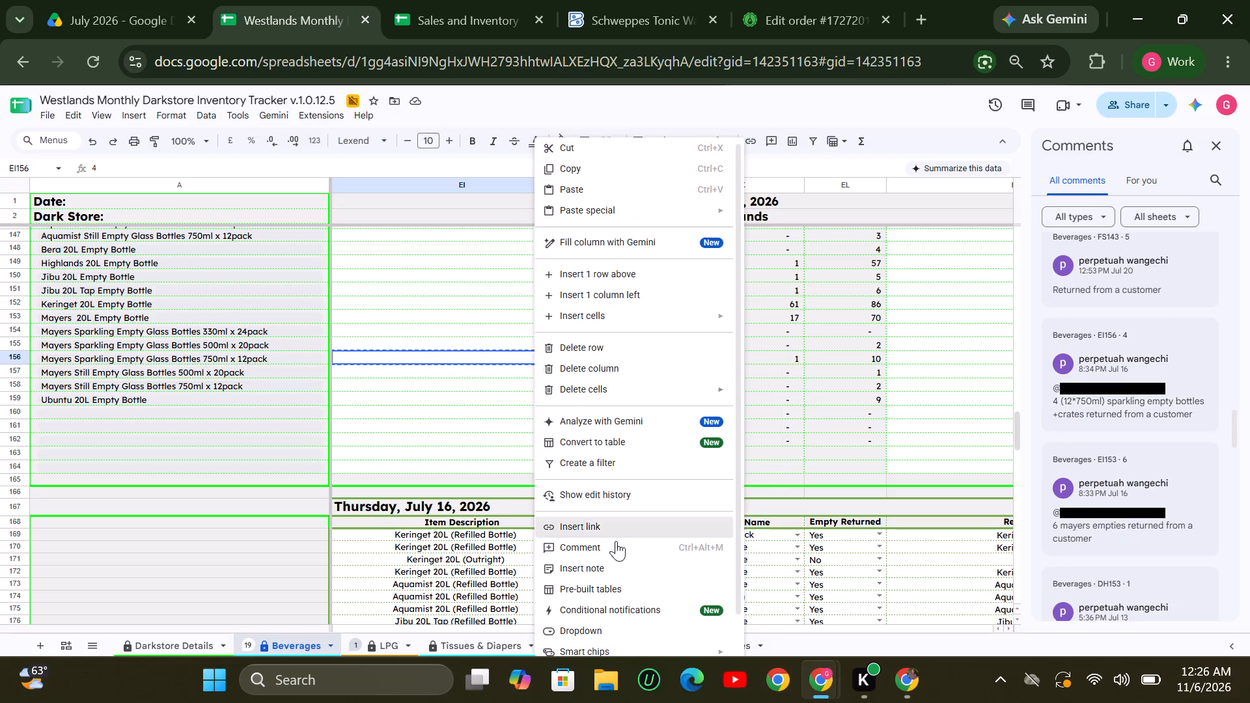
{"action": "scroll", "coordinate": [616, 541], "scroll_direction": "down", "scroll_amount": 5}
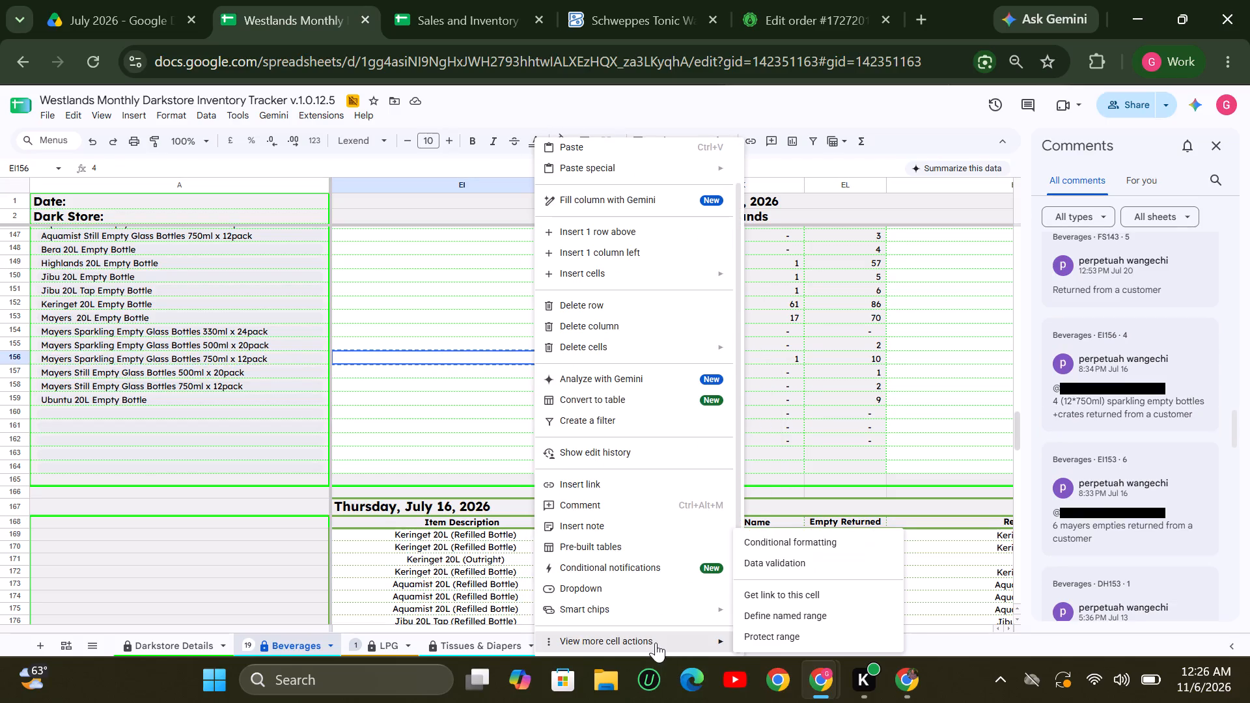
{"action": "left_click", "coordinate": [785, 595]}
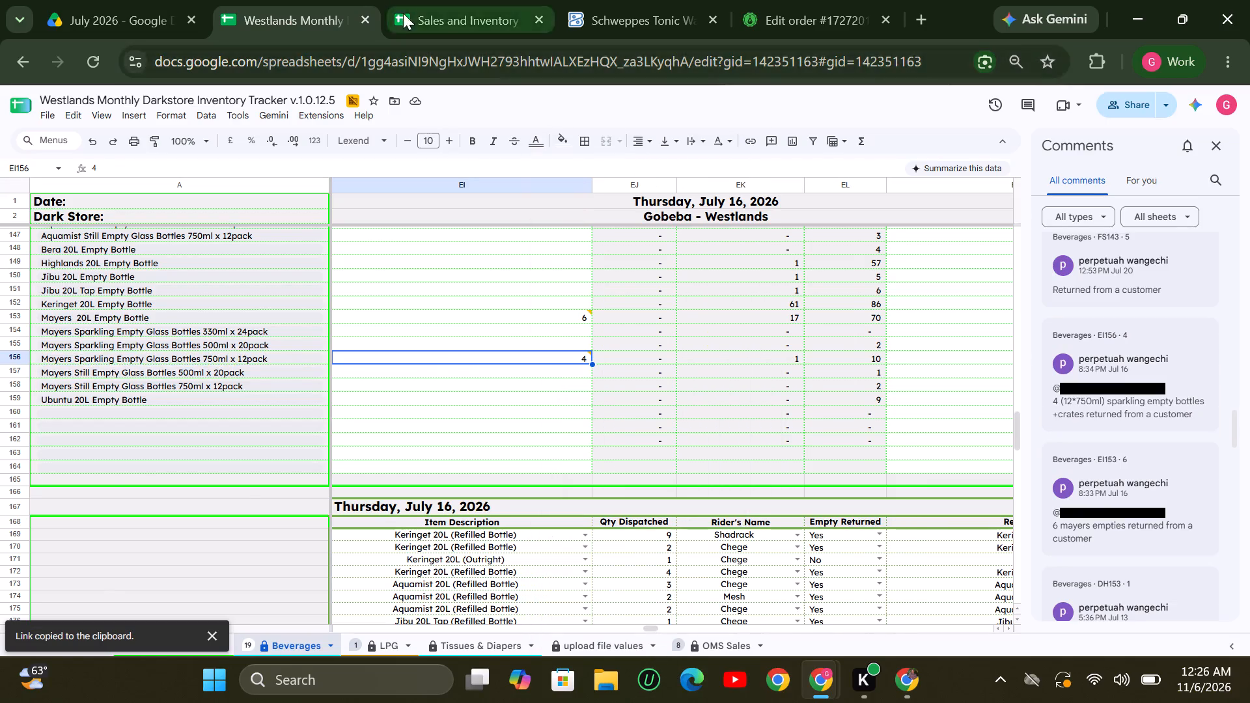
{"action": "left_click", "coordinate": [419, 10]}
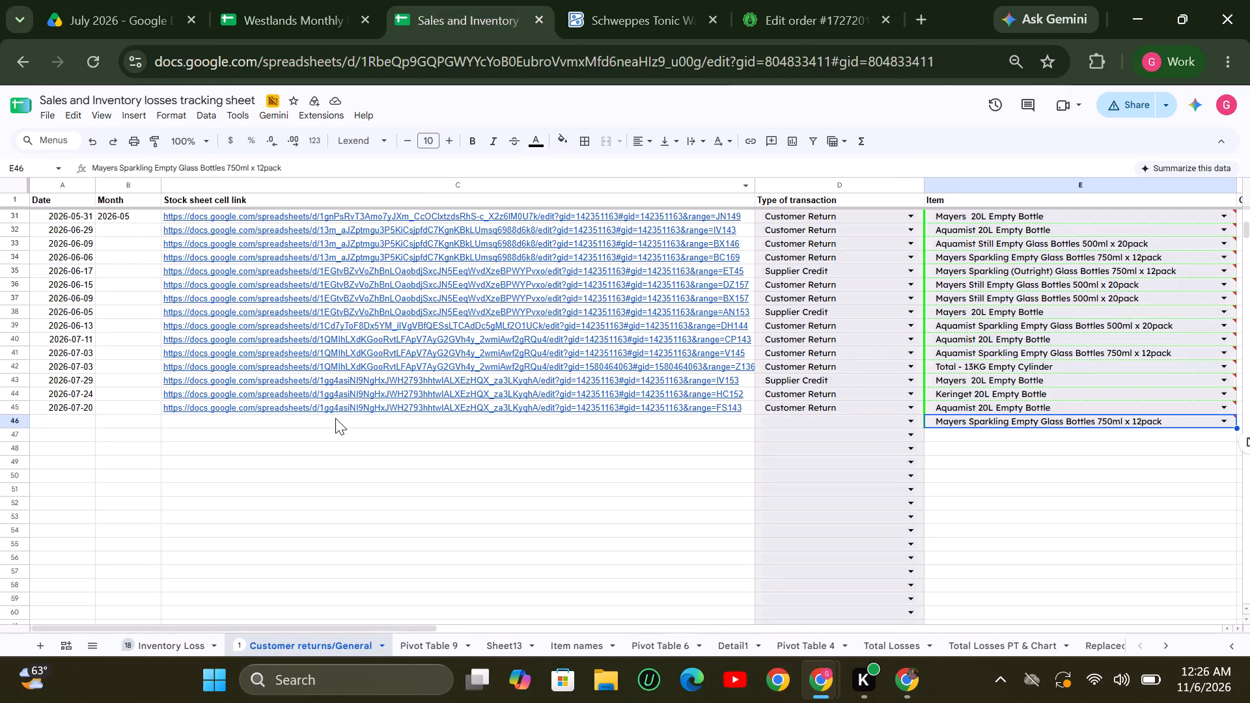
{"action": "left_click", "coordinate": [335, 418]}
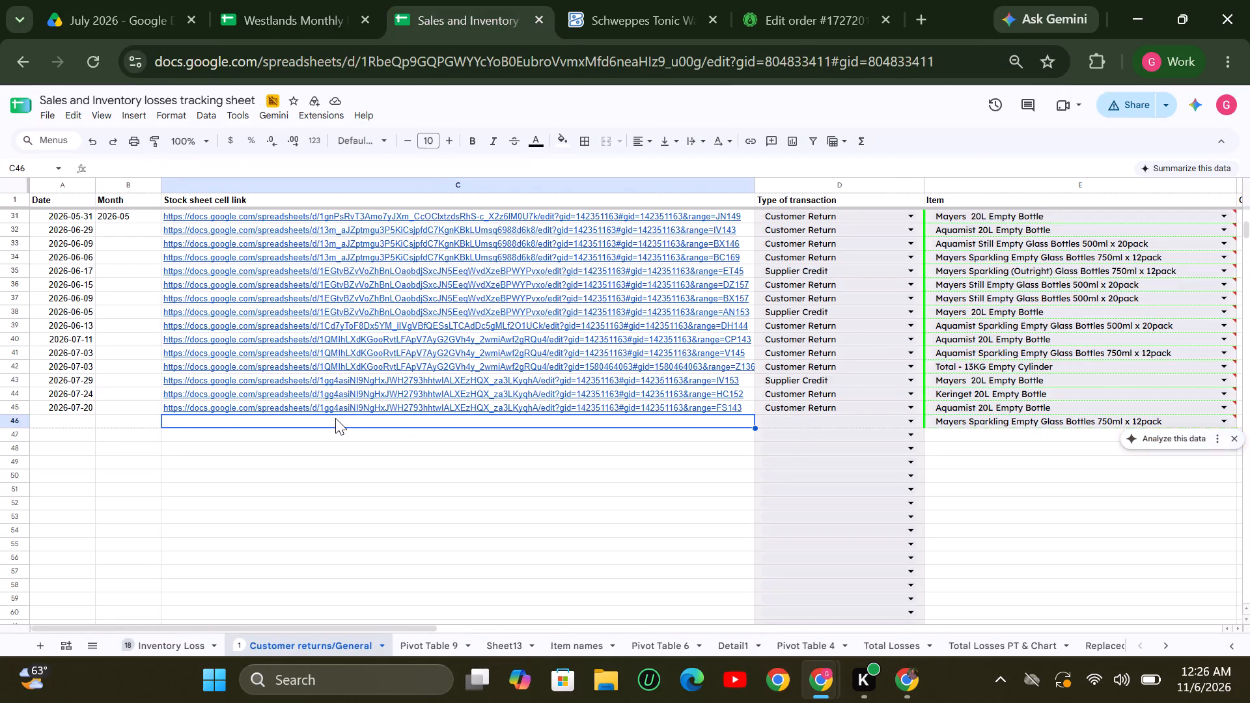
{"action": "key", "text": "ctrl+v"}
Check the tracker for the date of the Mayers Sparkling return and enter 2026-07-16 as row 46's date.
{"action": "left_click", "coordinate": [59, 424]}
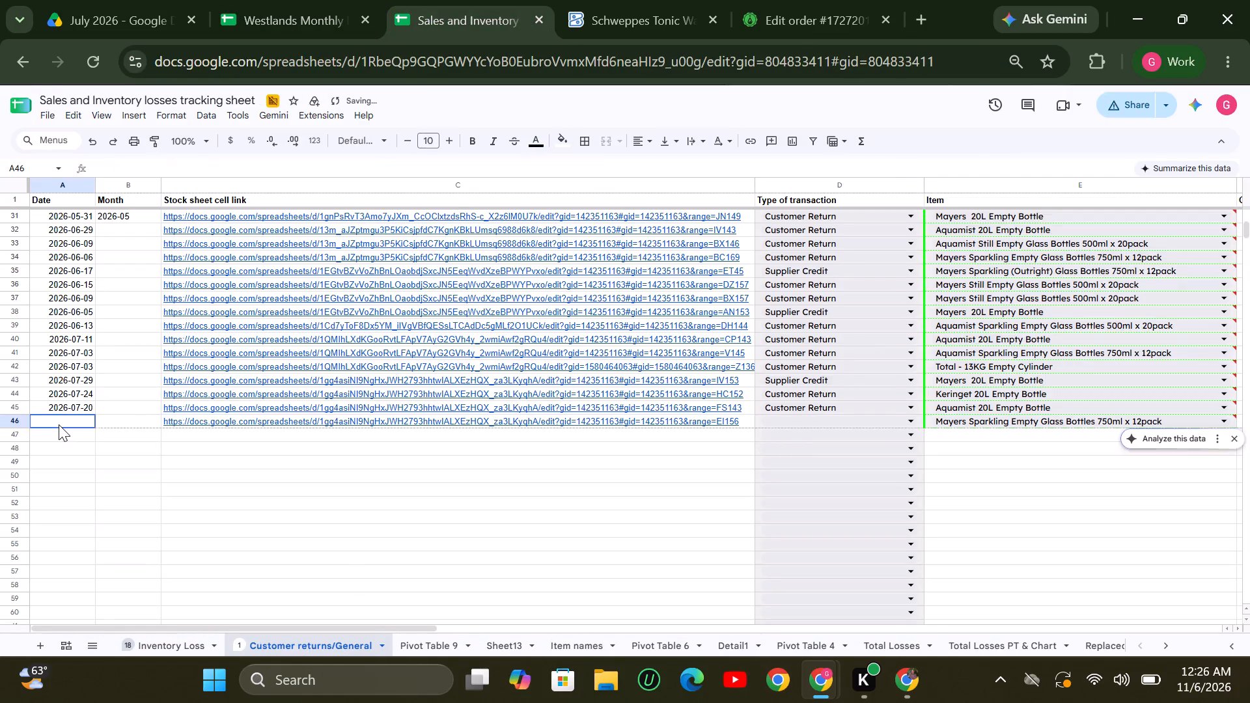
{"action": "left_click", "coordinate": [269, 7]}
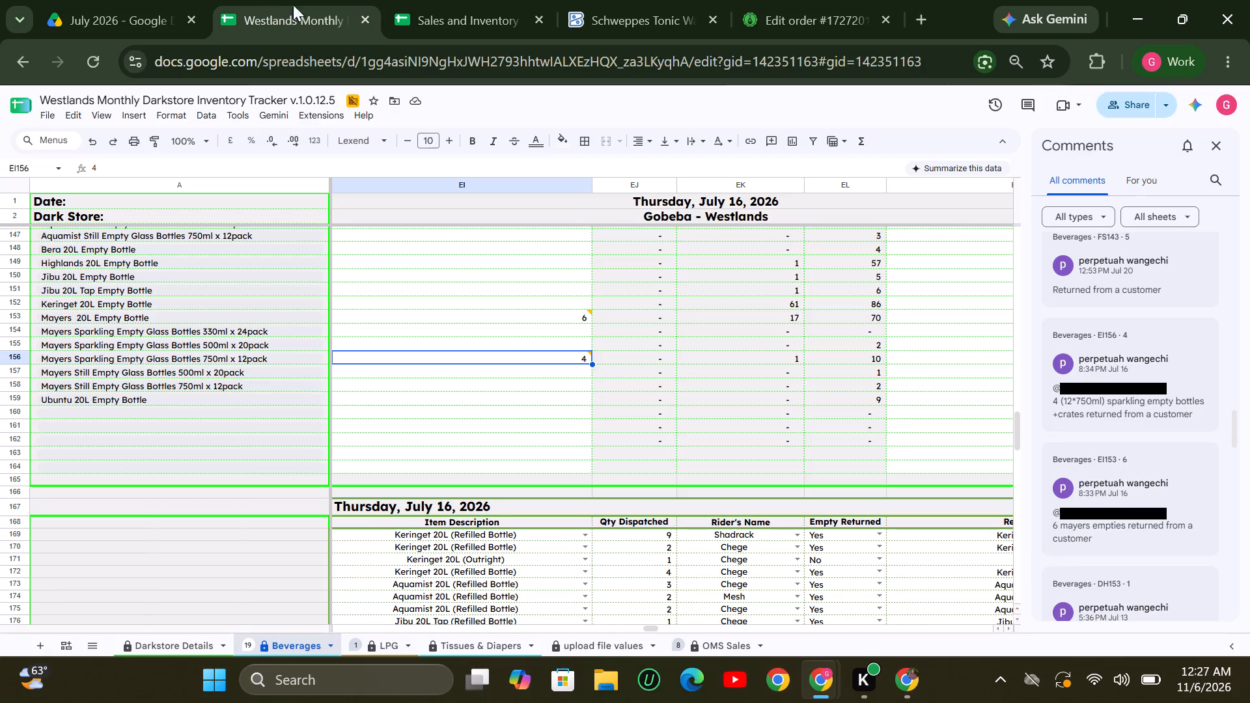
{"action": "left_click", "coordinate": [457, 14]}
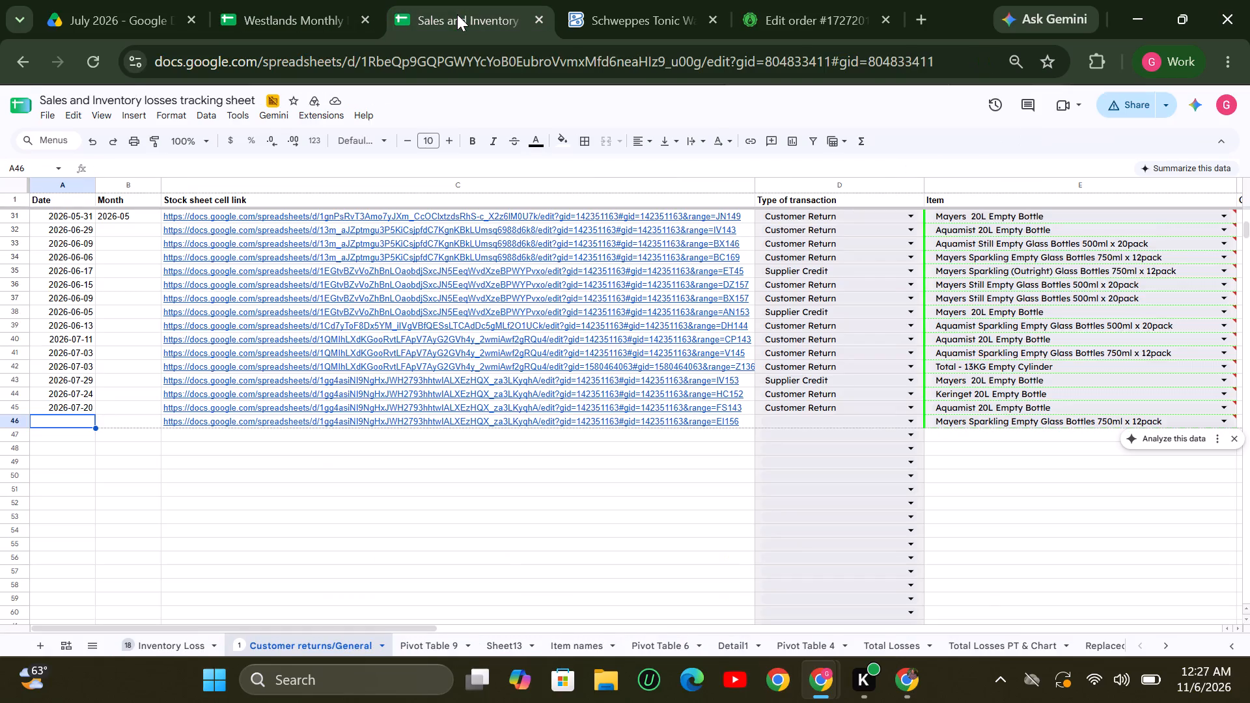
{"action": "type", "text": "2026"}
{"action": "key", "text": "minus"}
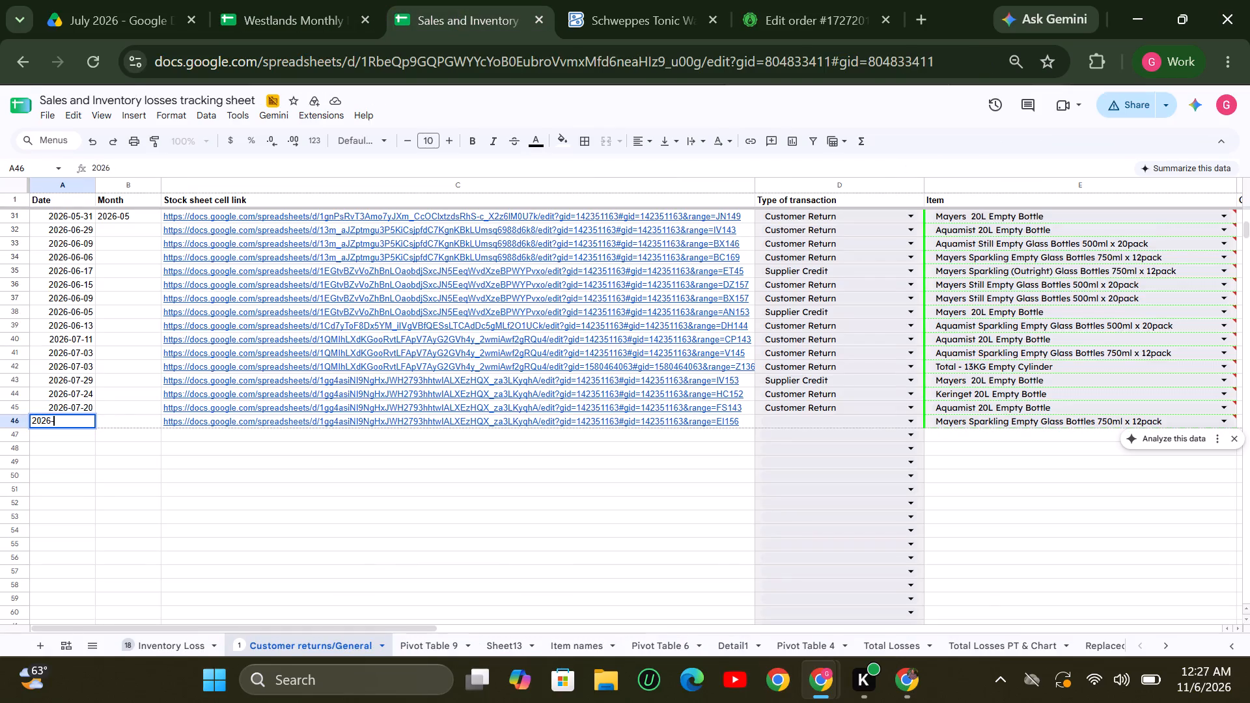
{"action": "type", "text": "07-16"}
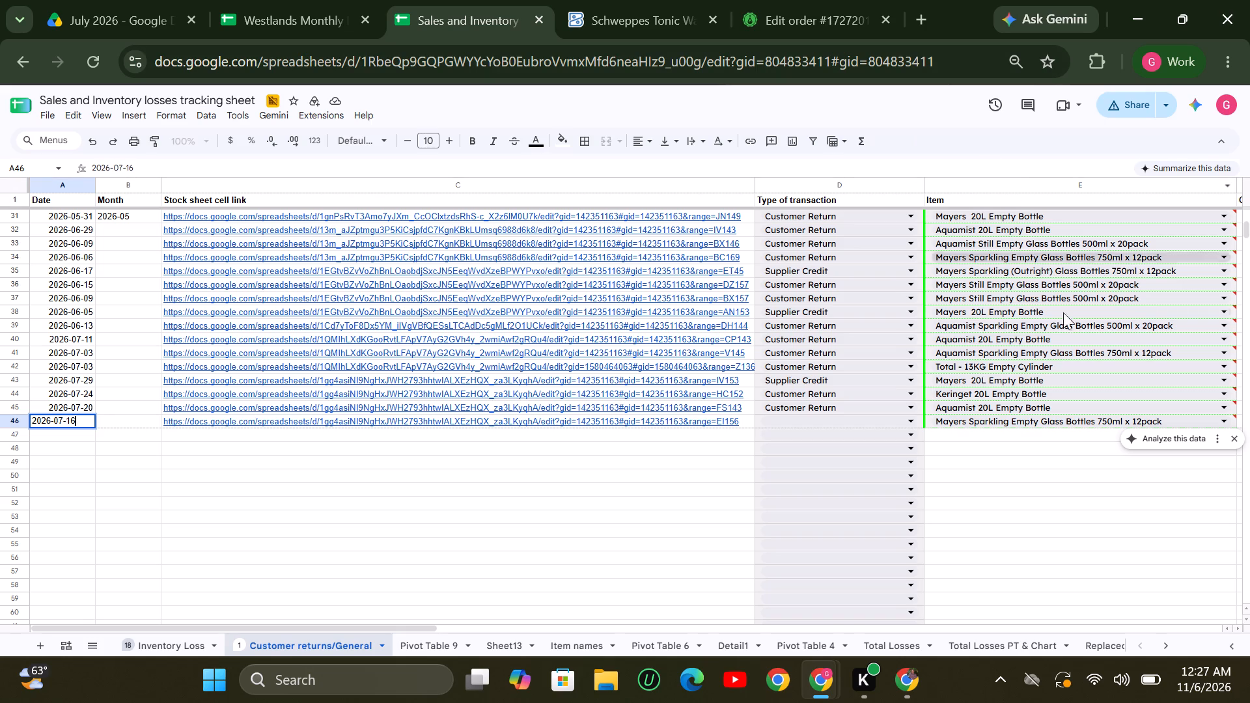
Set the type of transaction to Customer Return for rows 46 and 47 of the losses tracking sheet.
{"action": "left_click", "coordinate": [911, 427]}
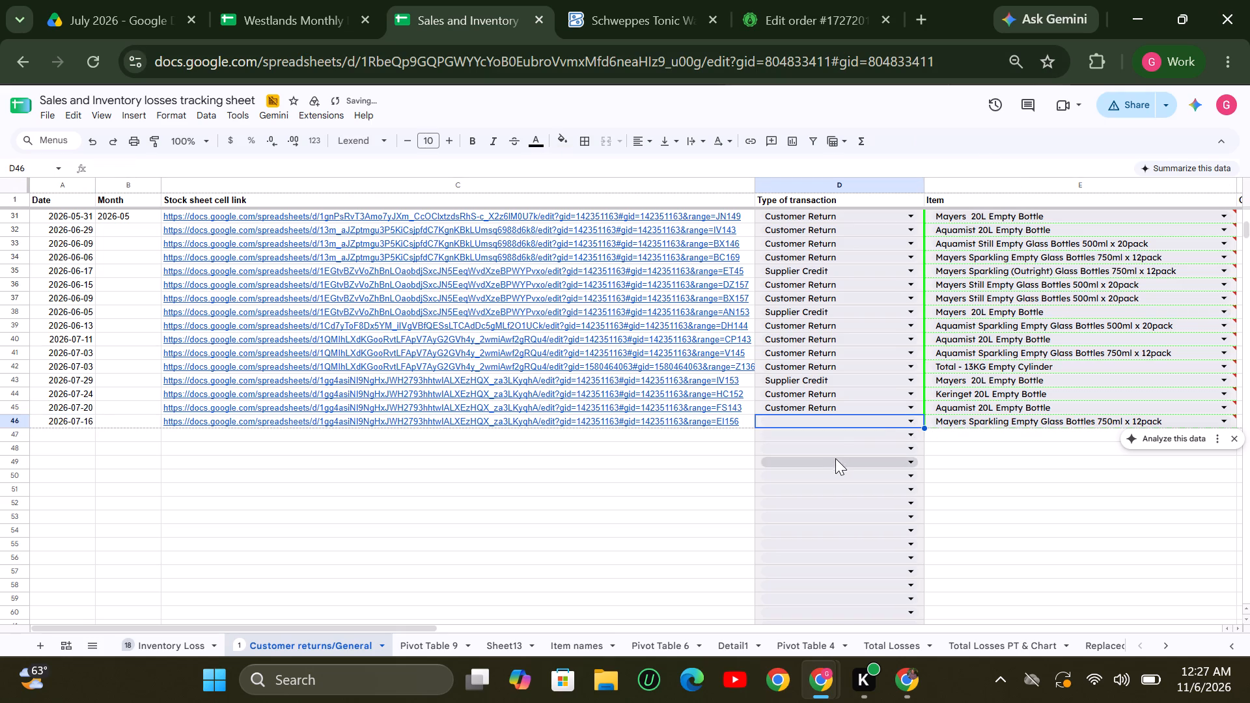
{"action": "left_click", "coordinate": [906, 422]}
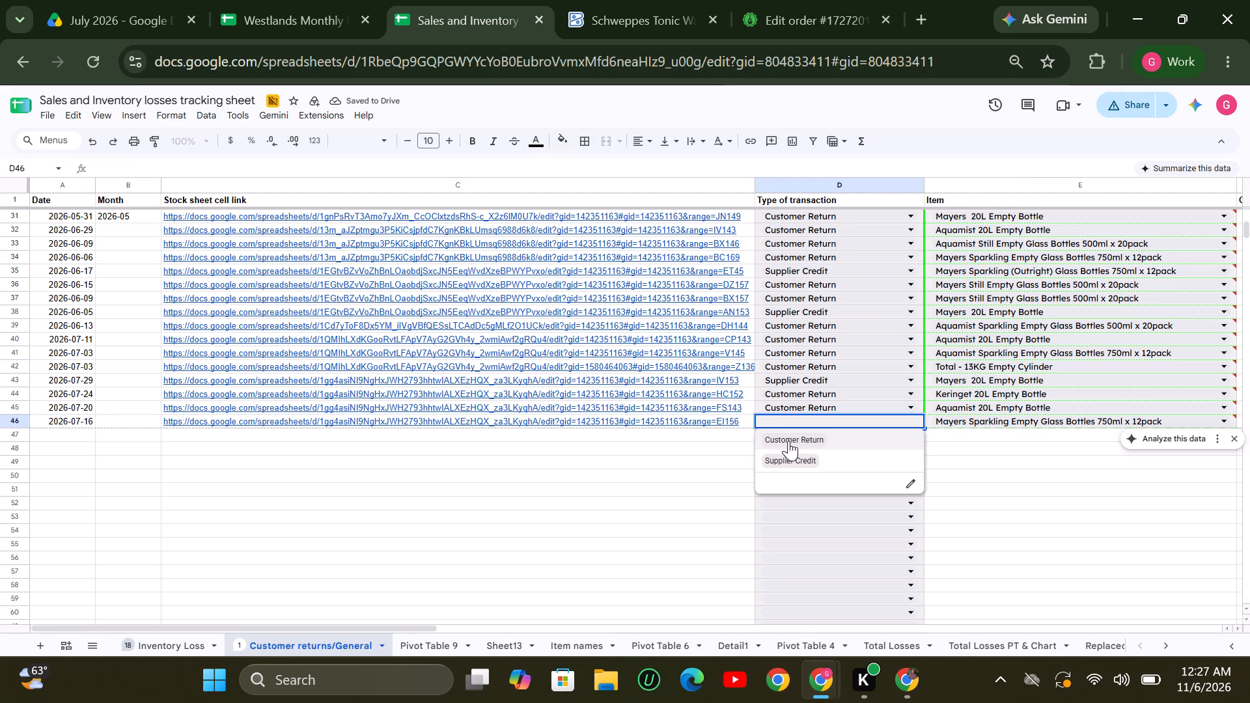
{"action": "left_click", "coordinate": [788, 441]}
{"action": "left_click", "coordinate": [911, 435]}
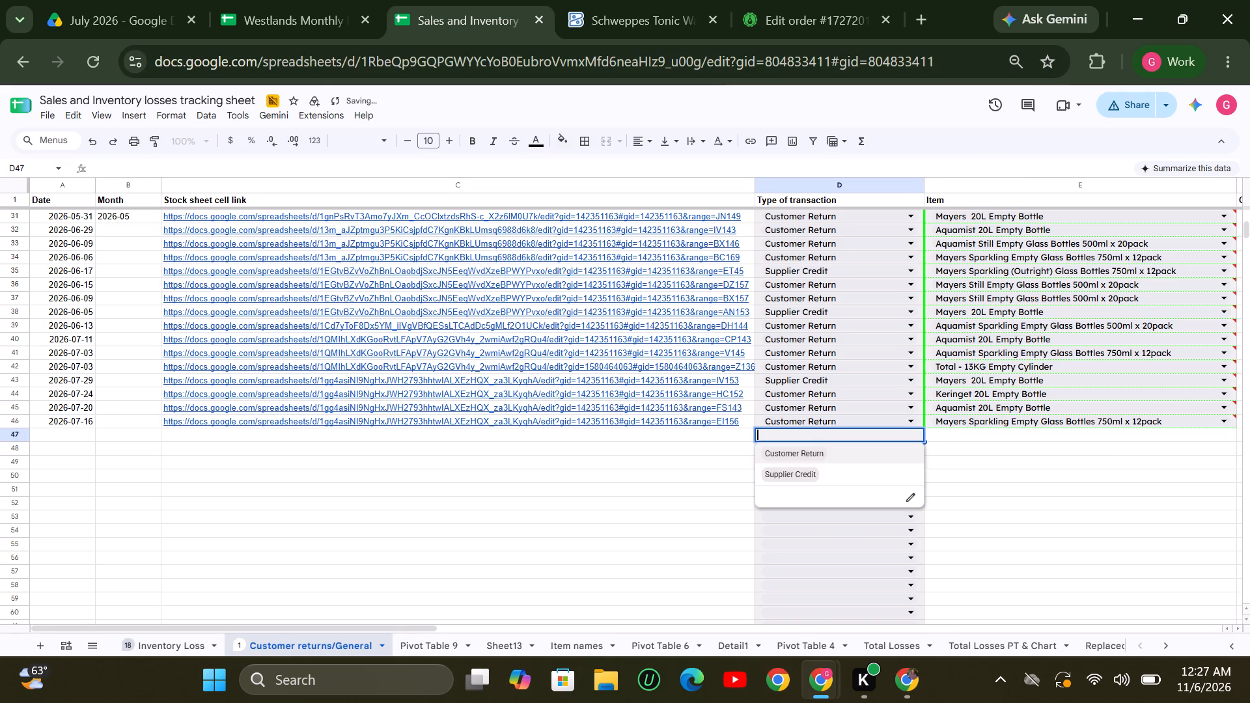
{"action": "left_click", "coordinate": [786, 456]}
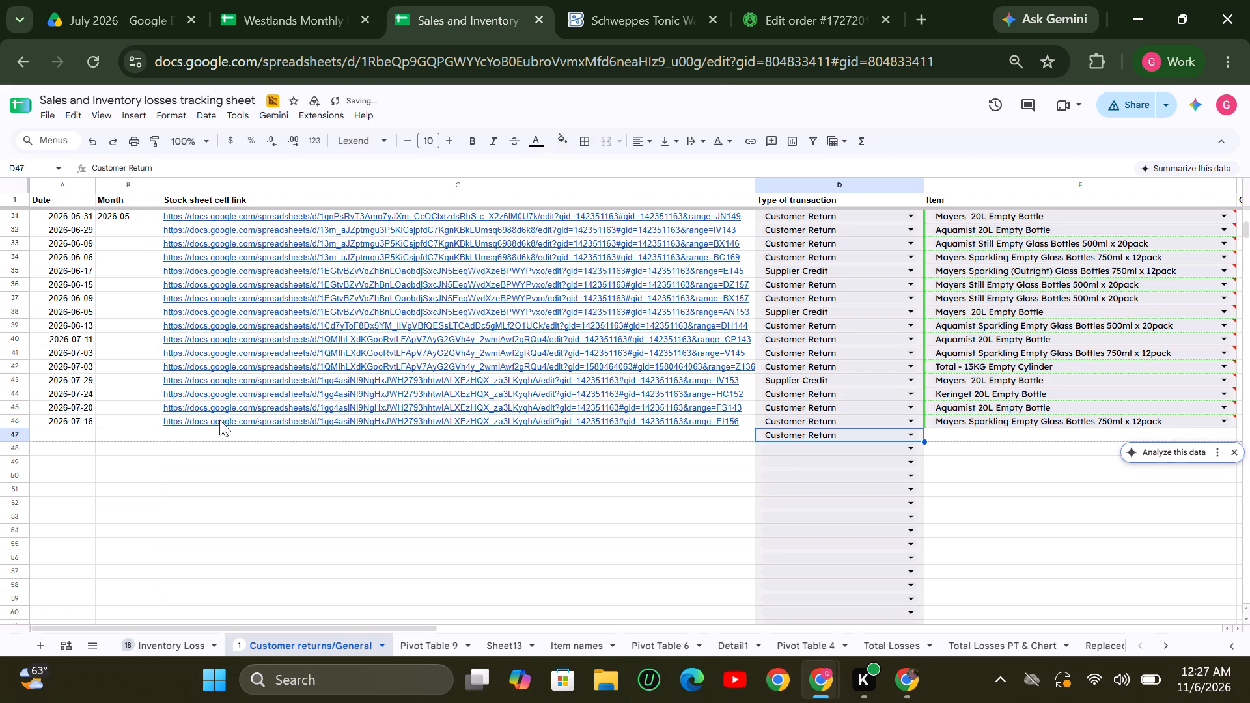
Copy row 46's date, 2026-07-16, into date cell A47.
{"action": "left_click", "coordinate": [68, 426]}
{"action": "key", "text": "ctrl+c"}
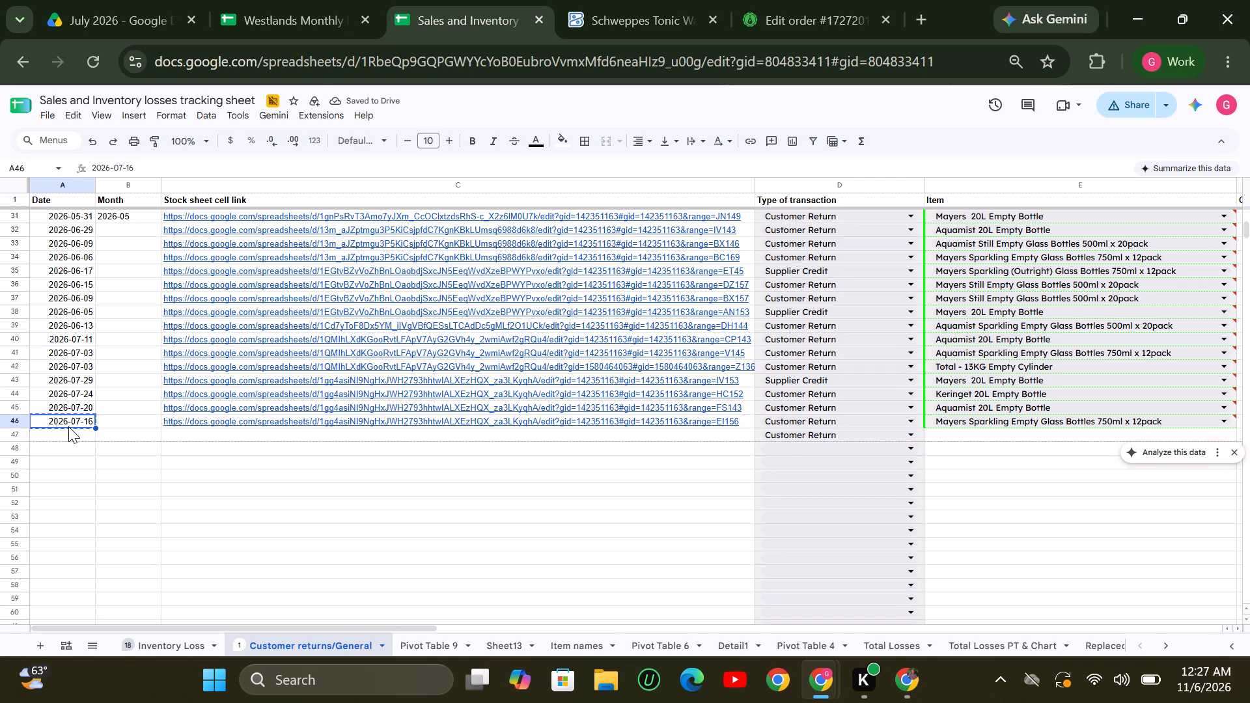
{"action": "key", "text": "Down"}
{"action": "key", "text": "ctrl+v"}
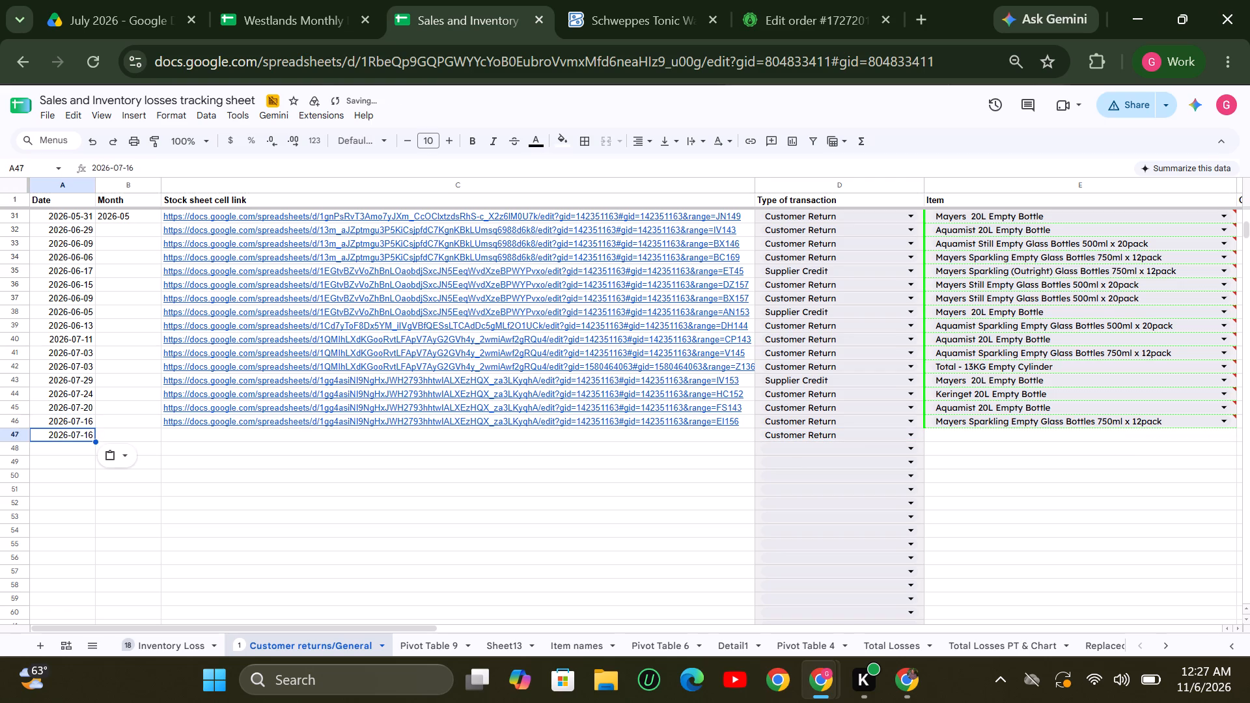
Enter 4 as row 46's quantity for the Mayers Sparkling empties, checking the number against the comment on tracker cell EI156.
{"action": "left_click", "coordinate": [980, 434]}
{"action": "key", "text": "Right"}
{"action": "key", "text": "Right"}
{"action": "key", "text": "Right"}
{"action": "key", "text": "Right"}
{"action": "key", "text": "Right"}
{"action": "key", "text": "Right"}
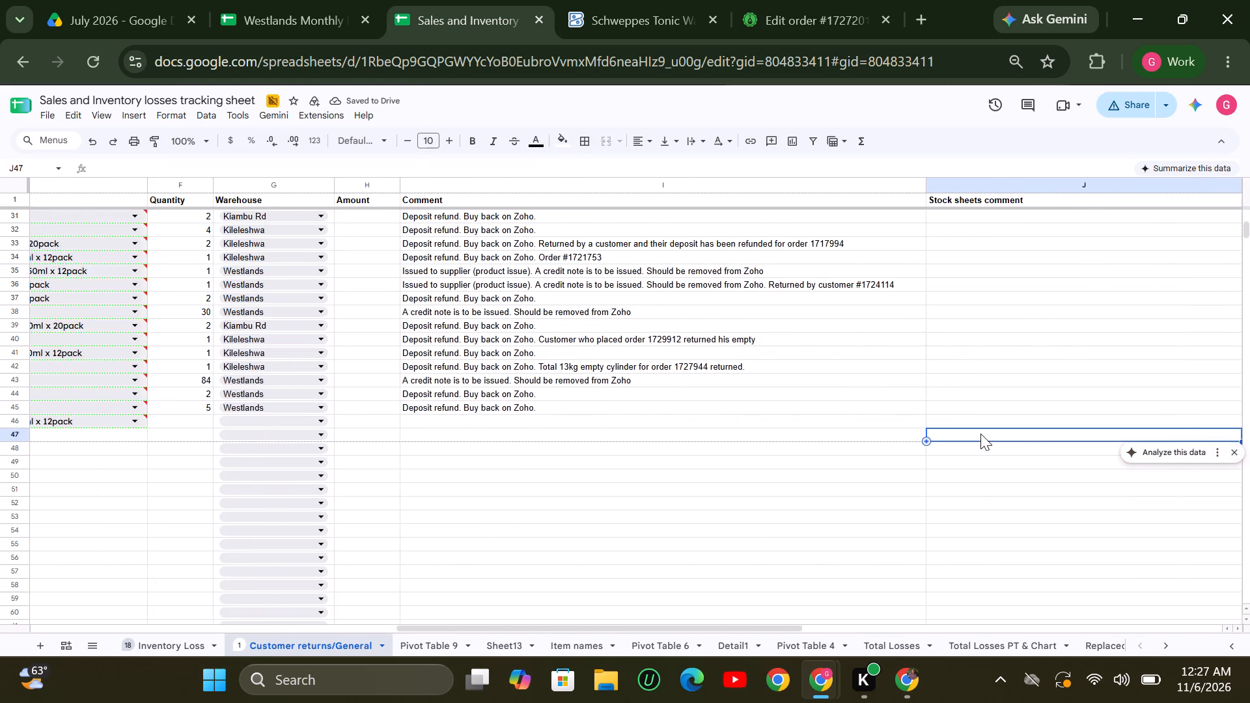
{"action": "key", "text": "Left"}
{"action": "key", "text": "Left"}
{"action": "key", "text": "Left"}
{"action": "key", "text": "Left"}
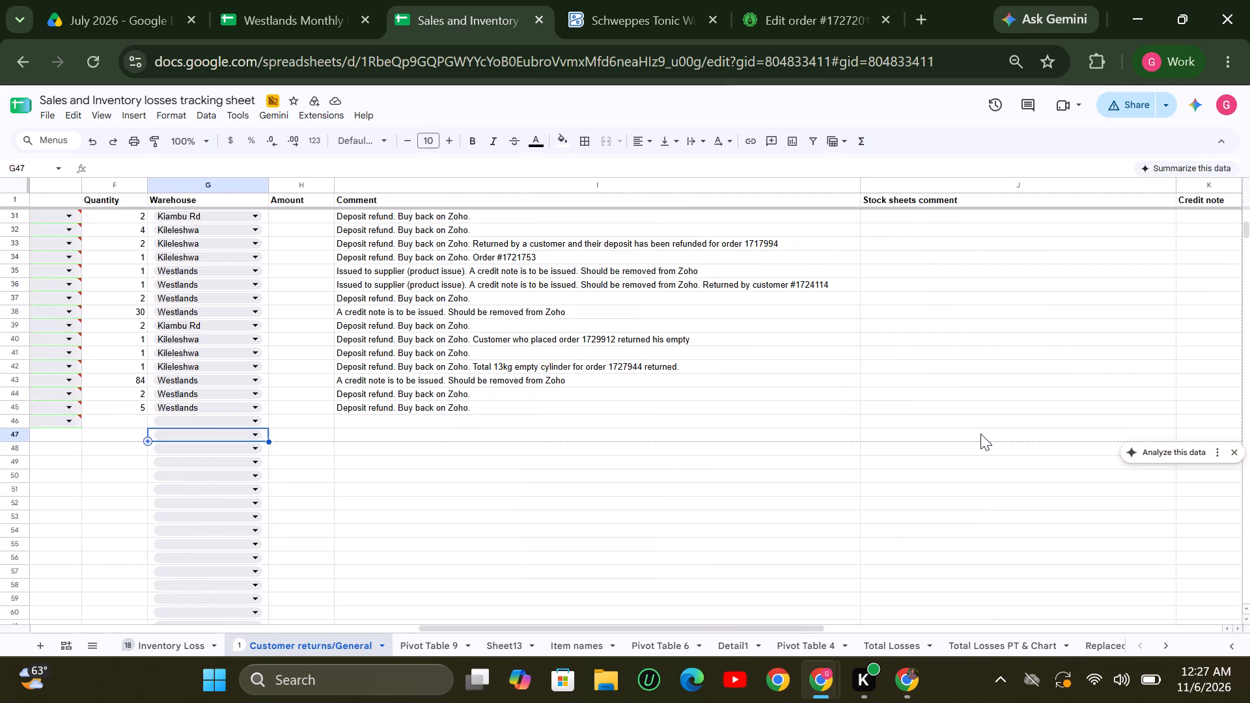
{"action": "key", "text": "Left"}
{"action": "key", "text": "Left"}
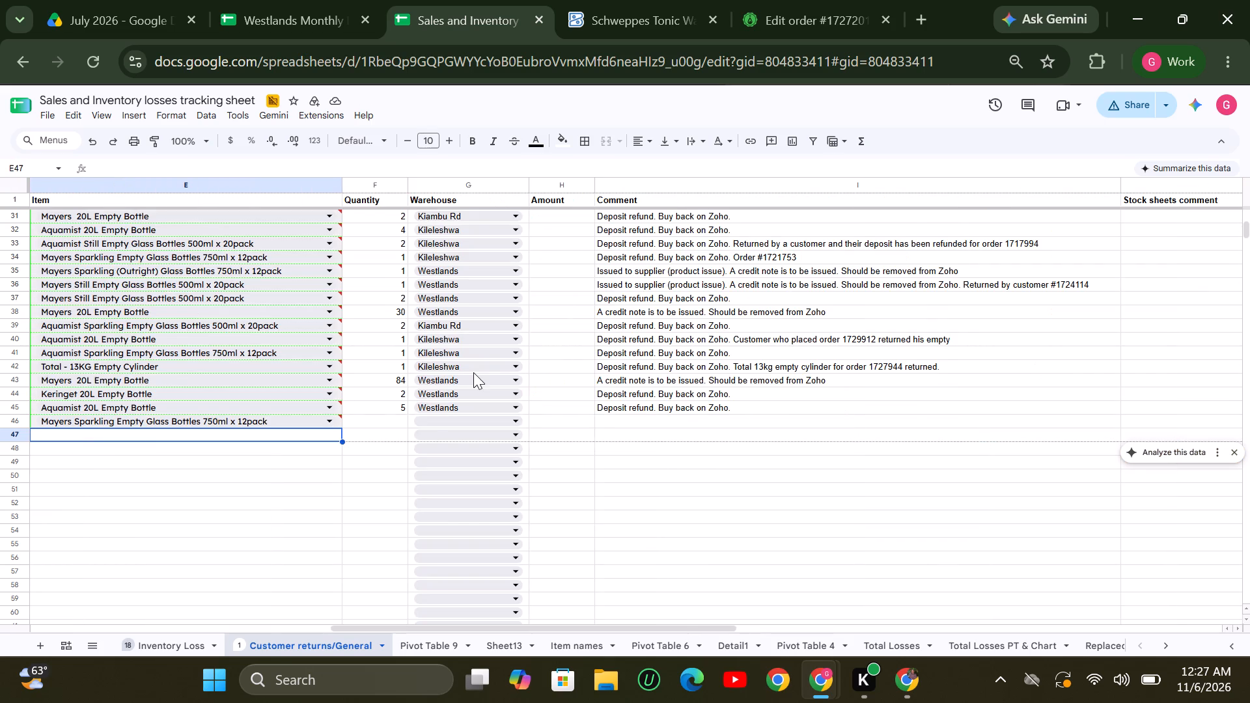
{"action": "left_click", "coordinate": [356, 423]}
{"action": "key", "text": "2"}
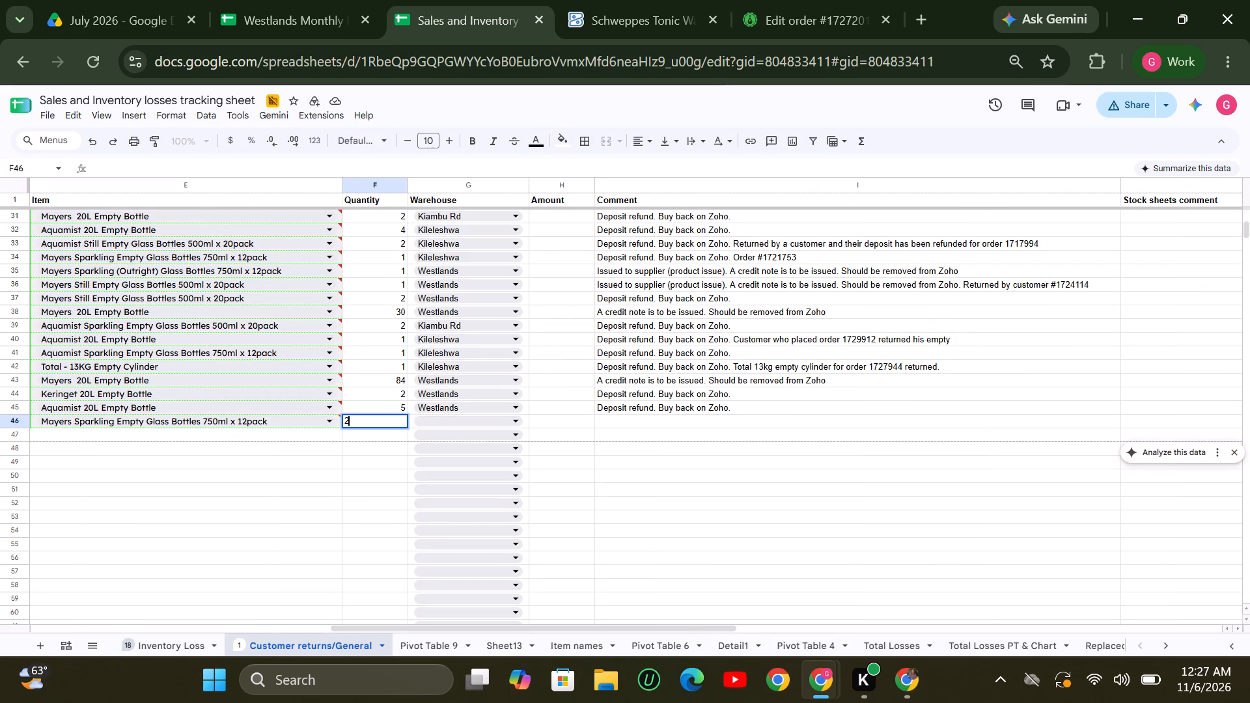
{"action": "left_click", "coordinate": [308, 7]}
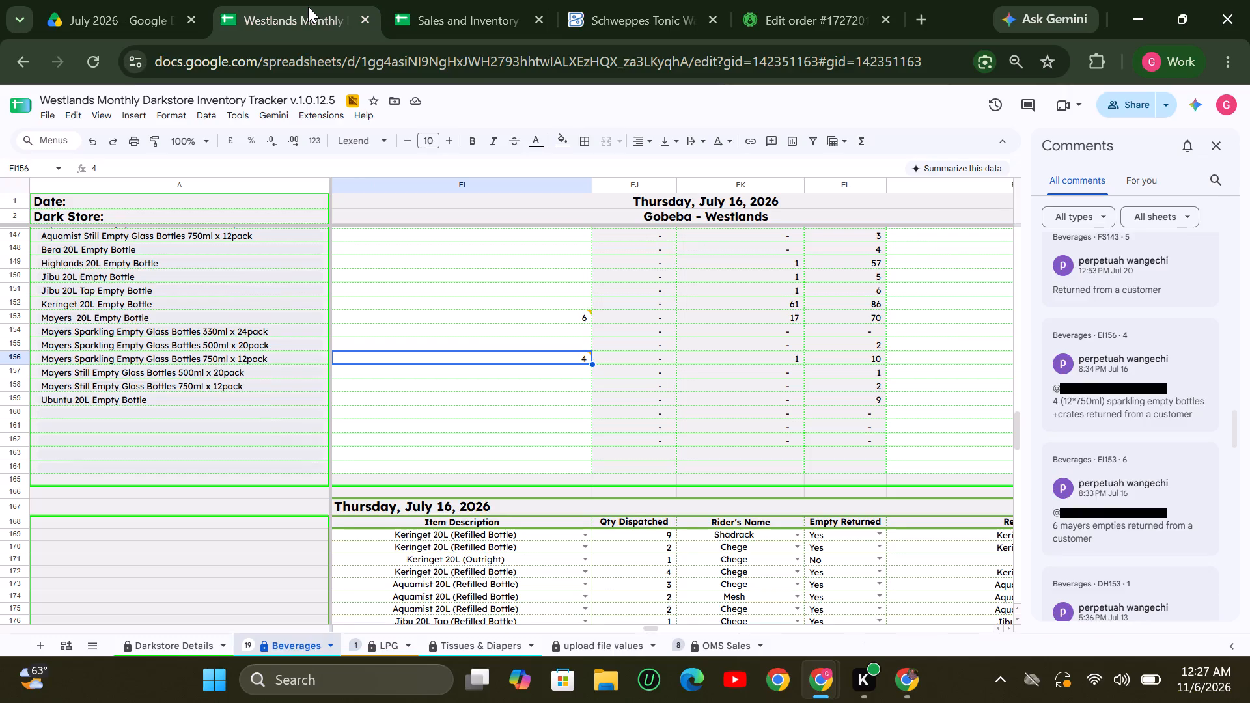
{"action": "left_click", "coordinate": [434, 16]}
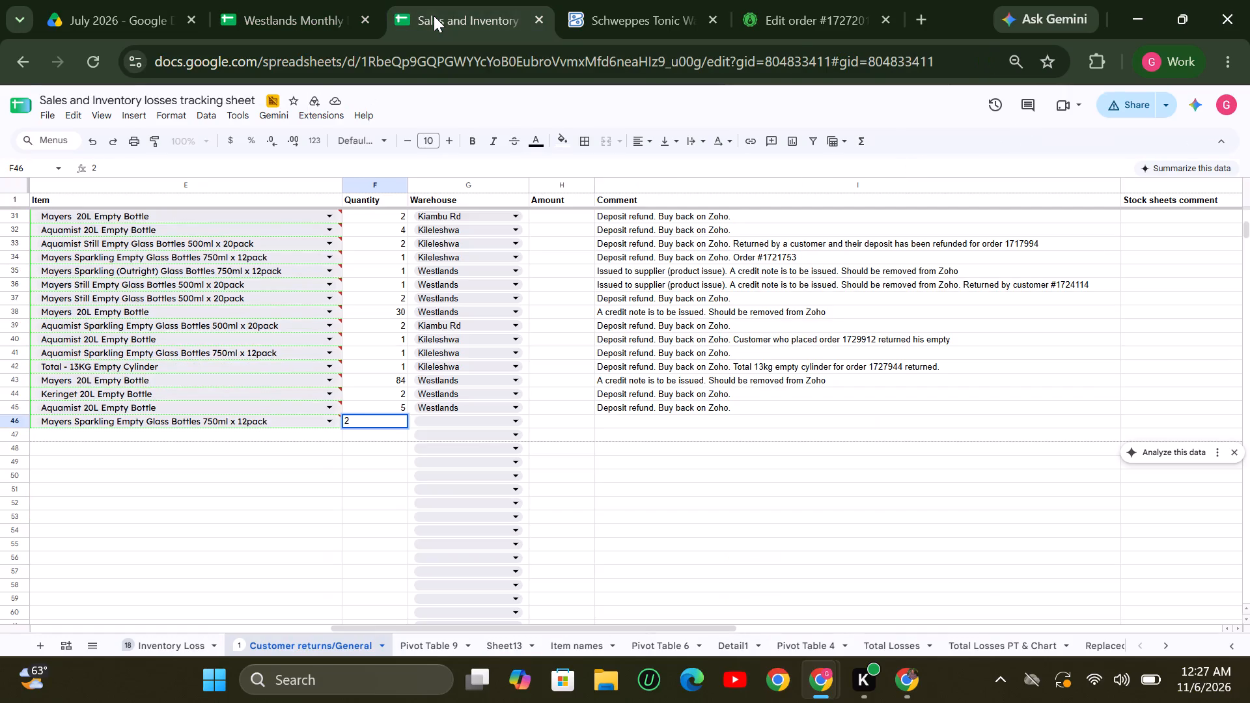
{"action": "key", "text": "BackSpace"}
{"action": "key", "text": "4"}
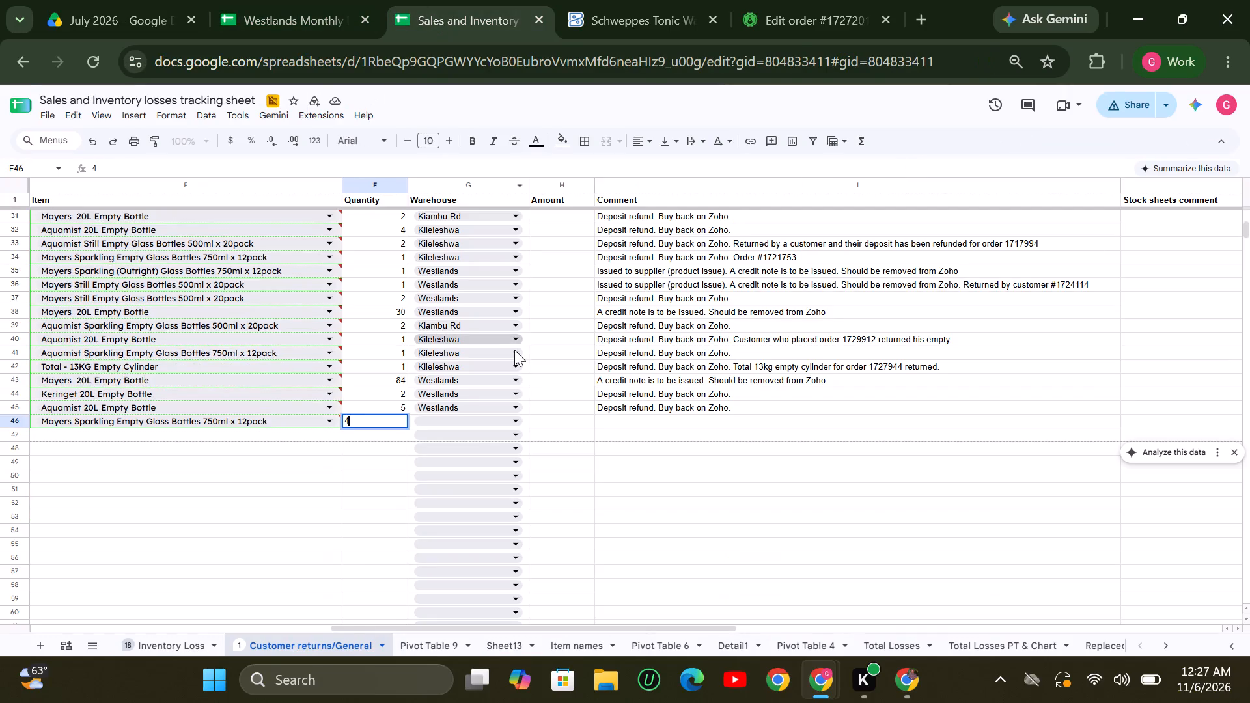
Set row 46's warehouse to Westlands.
{"action": "left_click", "coordinate": [518, 420]}
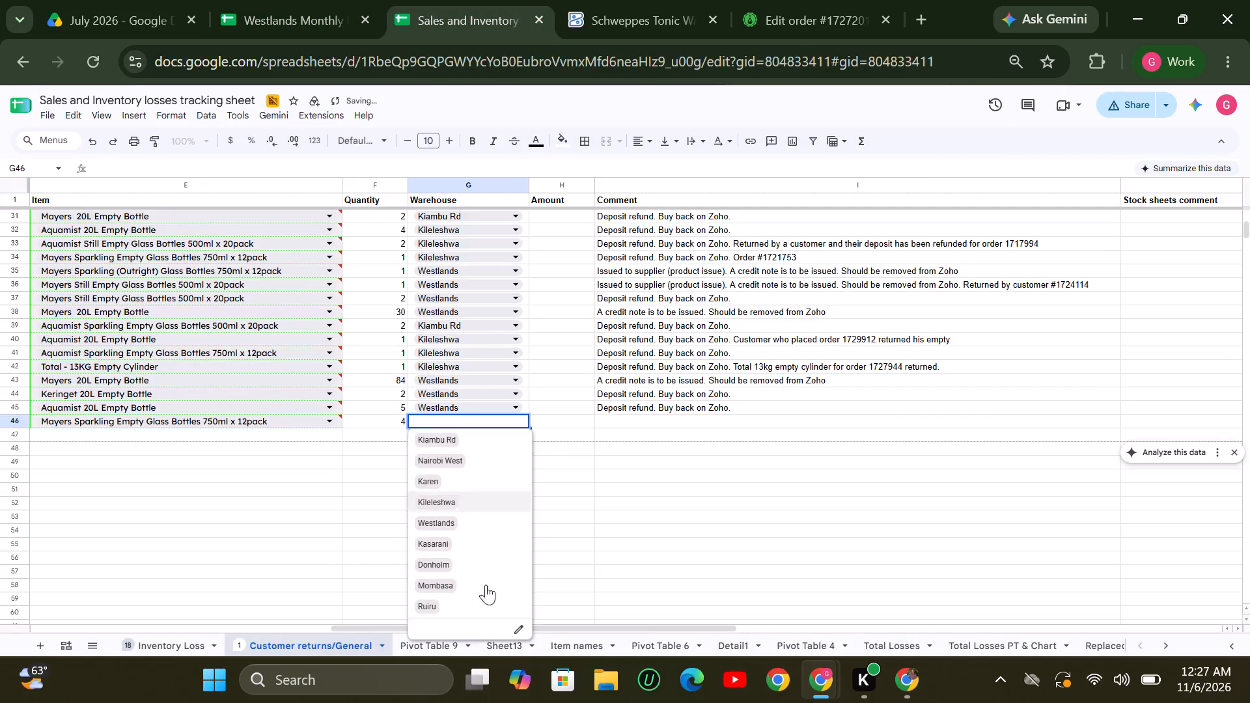
{"action": "left_click", "coordinate": [445, 521]}
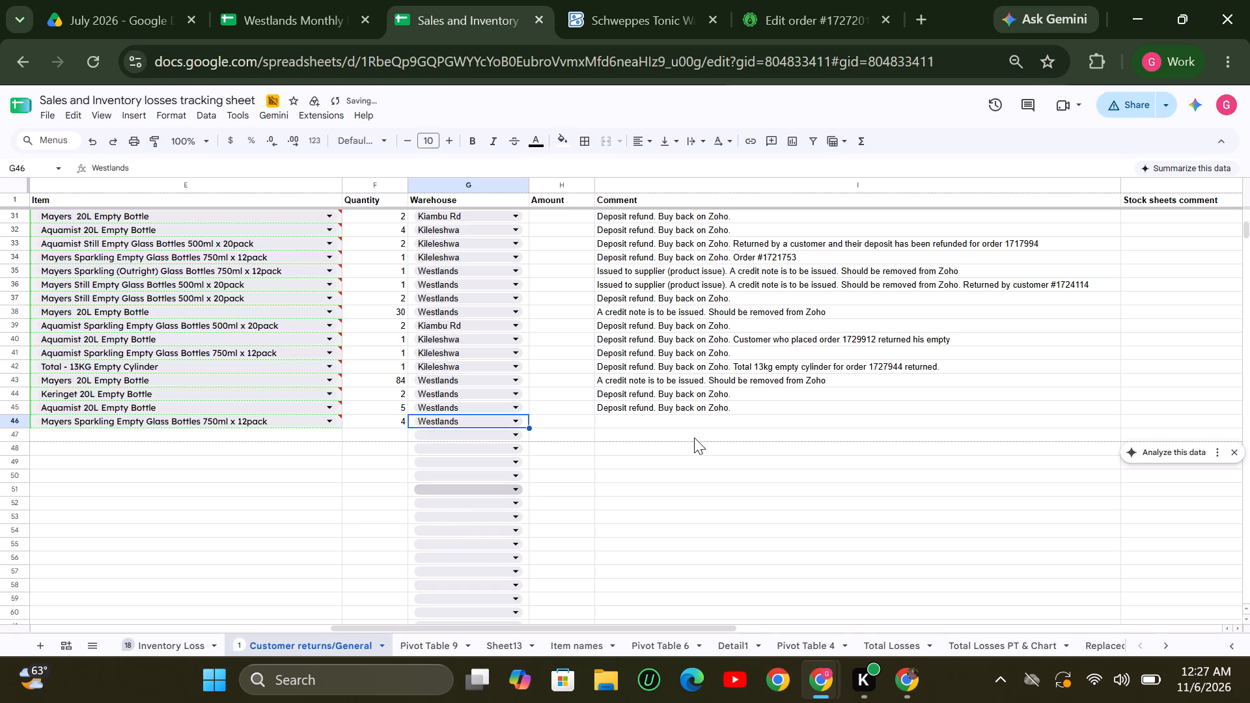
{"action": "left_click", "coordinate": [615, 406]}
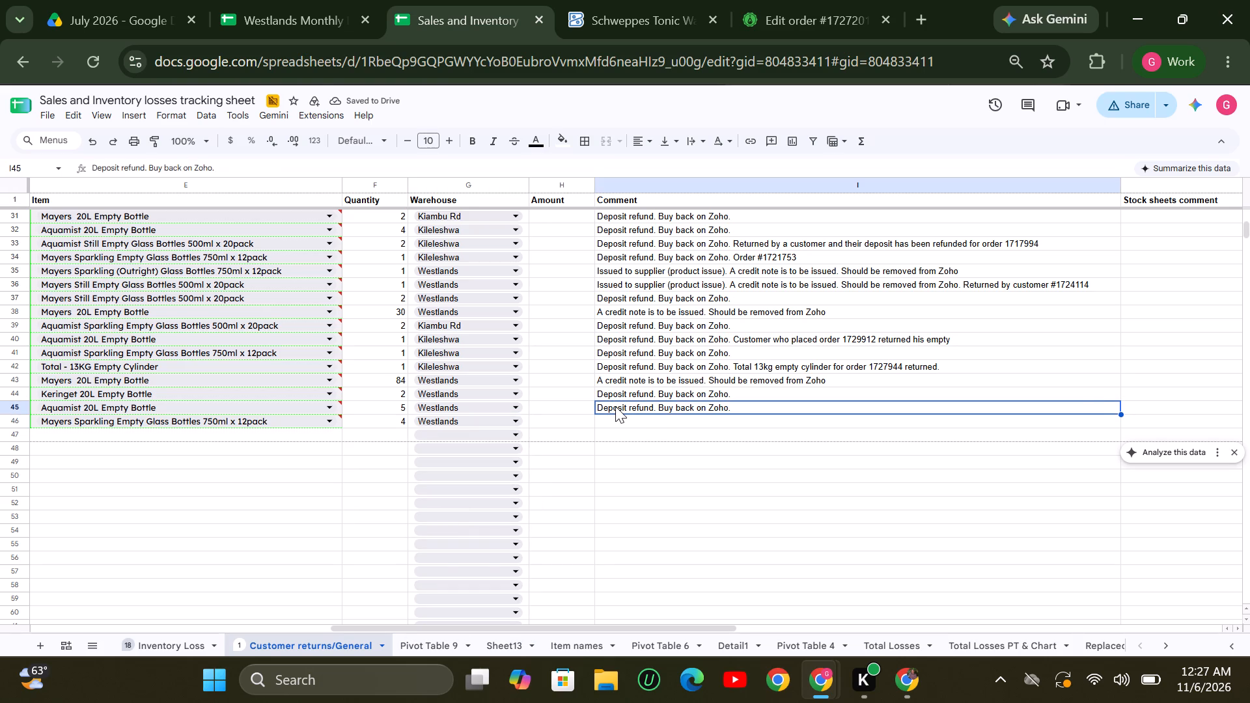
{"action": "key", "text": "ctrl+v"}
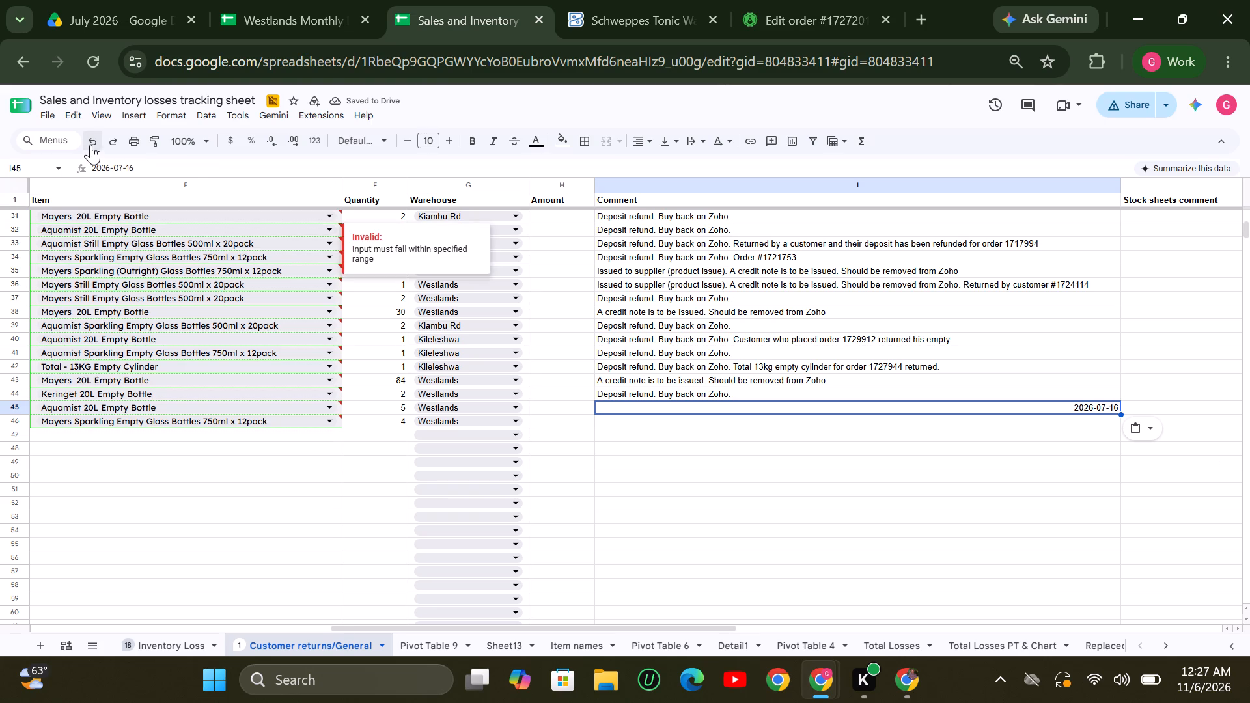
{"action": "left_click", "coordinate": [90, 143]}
Copy the comment "Deposit refund. Buy back on Zoho." from row 45 into row 46's comment cell.
{"action": "left_click", "coordinate": [635, 406]}
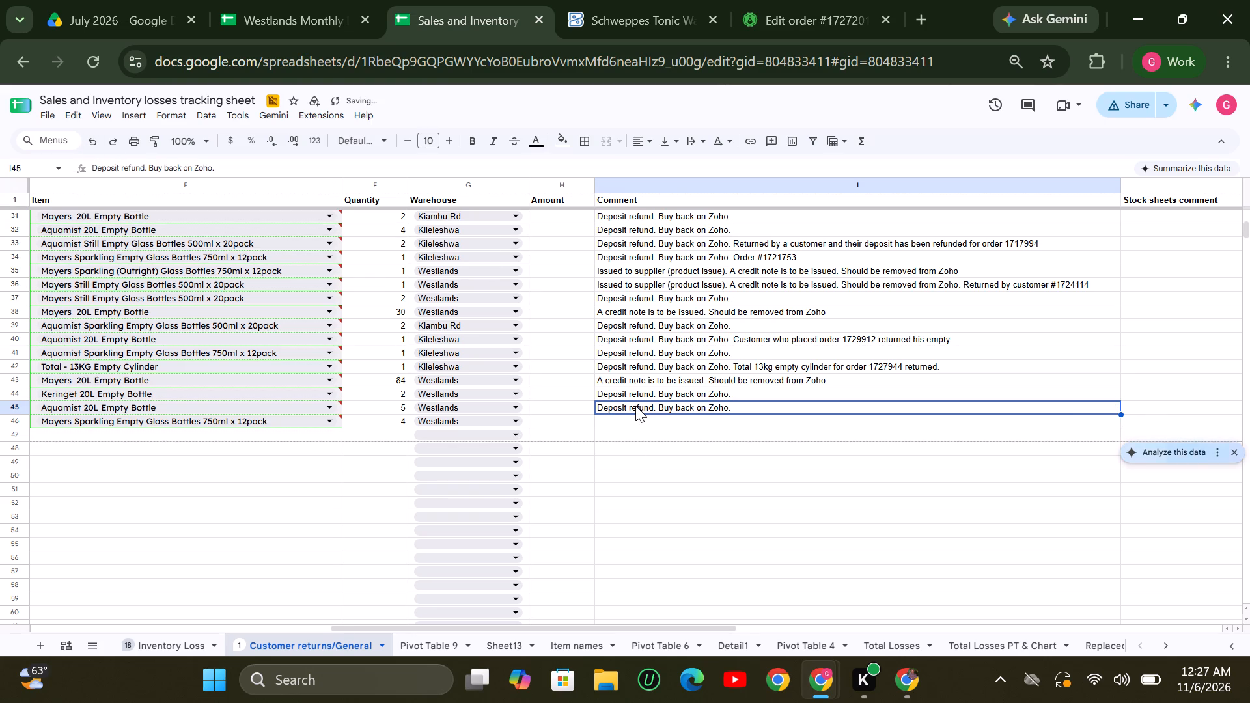
{"action": "key", "text": "ctrl+c"}
{"action": "left_click", "coordinate": [633, 428]}
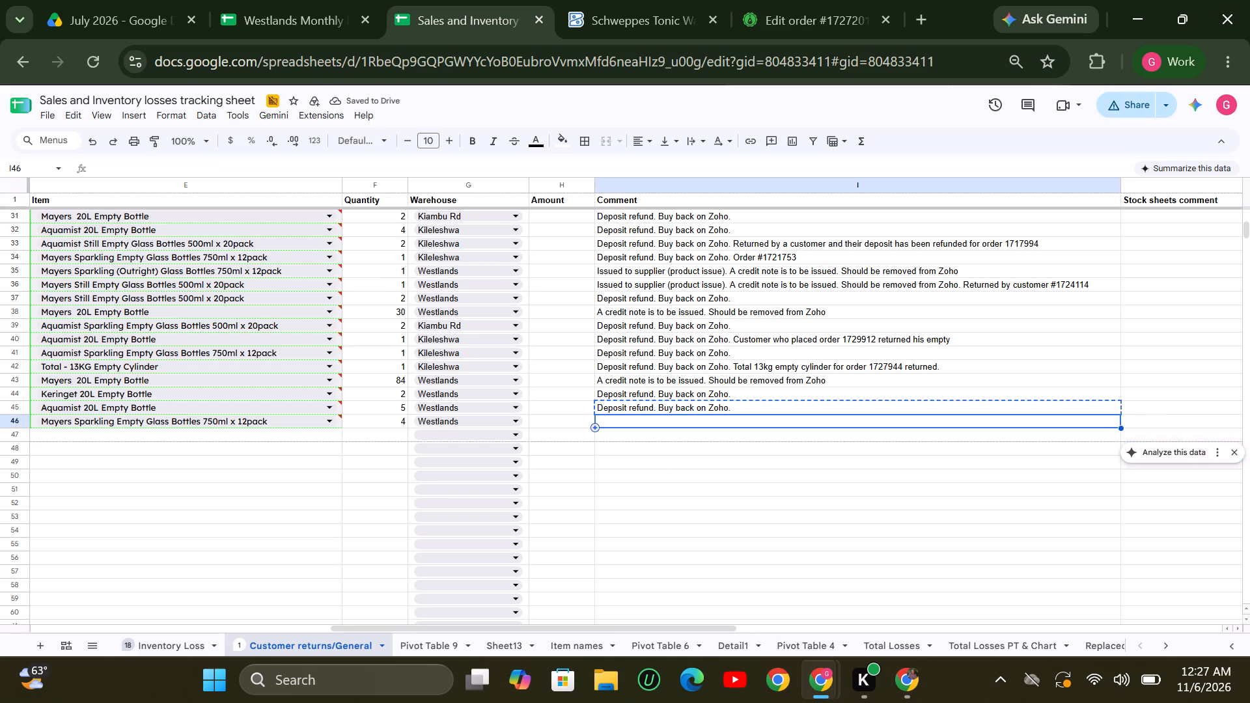
{"action": "key", "text": "ctrl+v"}
{"action": "key", "text": "Down"}
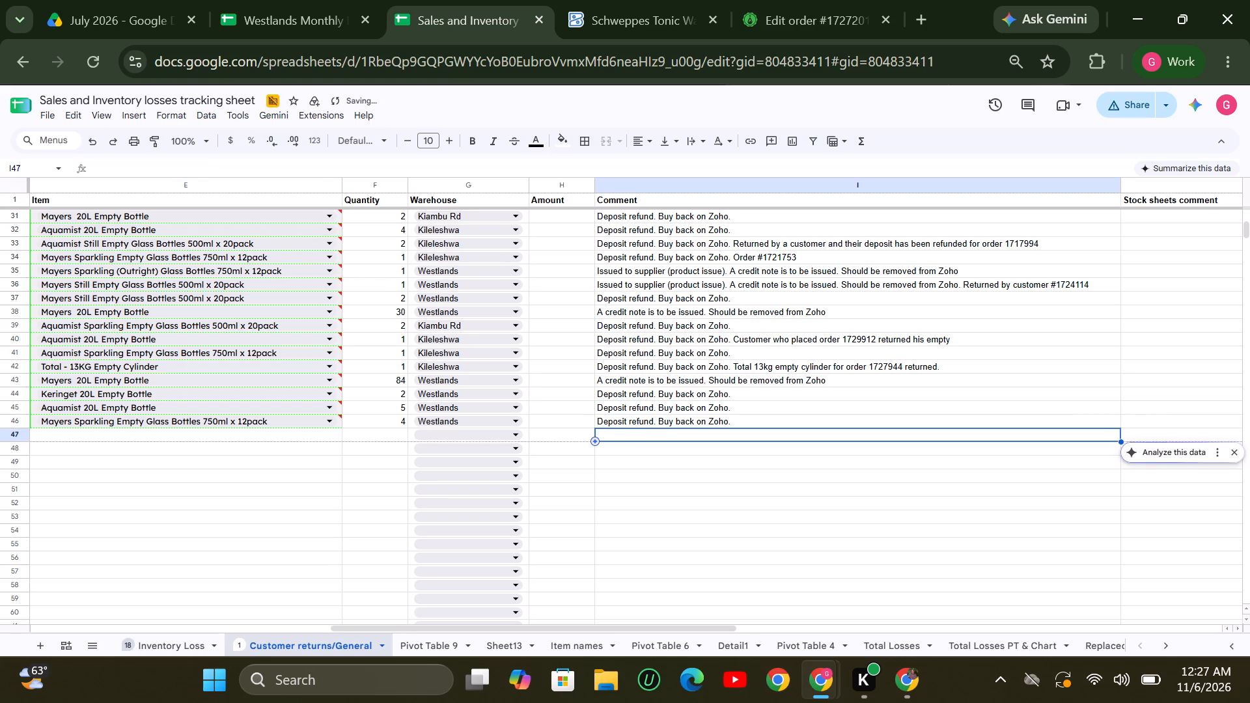
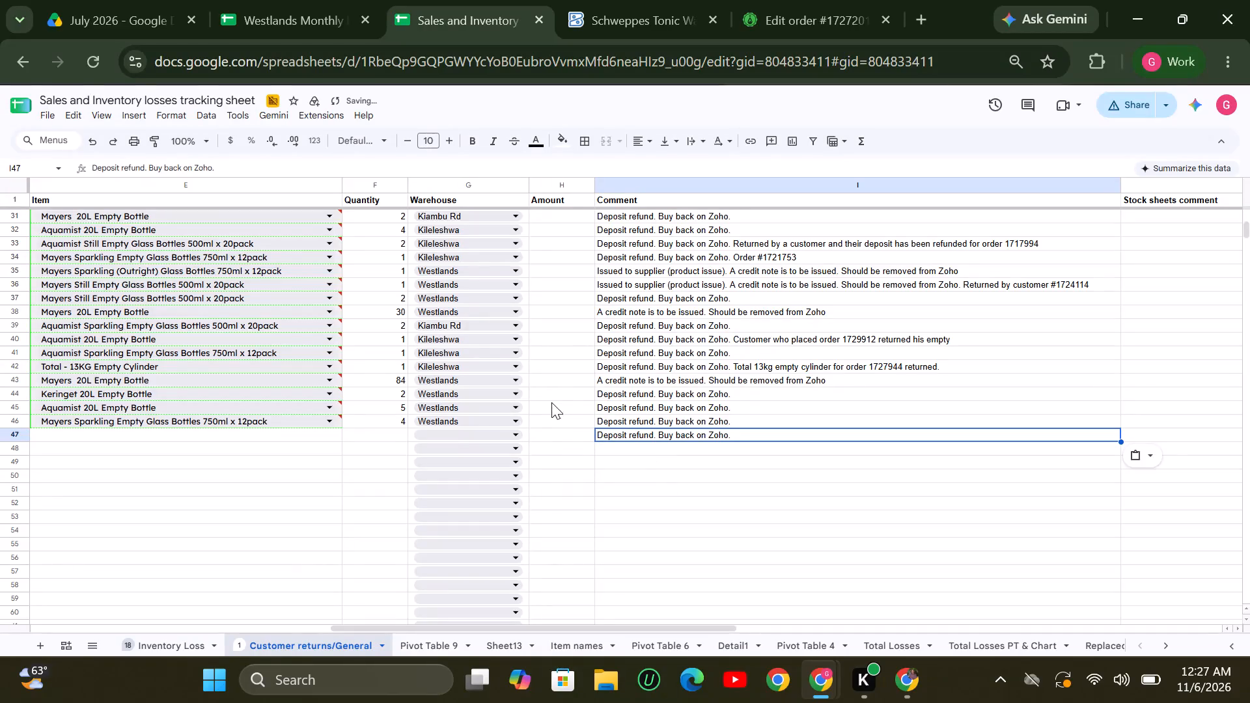
Copy the link to tracker cell EI153, the 6 Mayers empties return, into row 47's stock sheet cell link.
{"action": "left_click", "coordinate": [546, 421]}
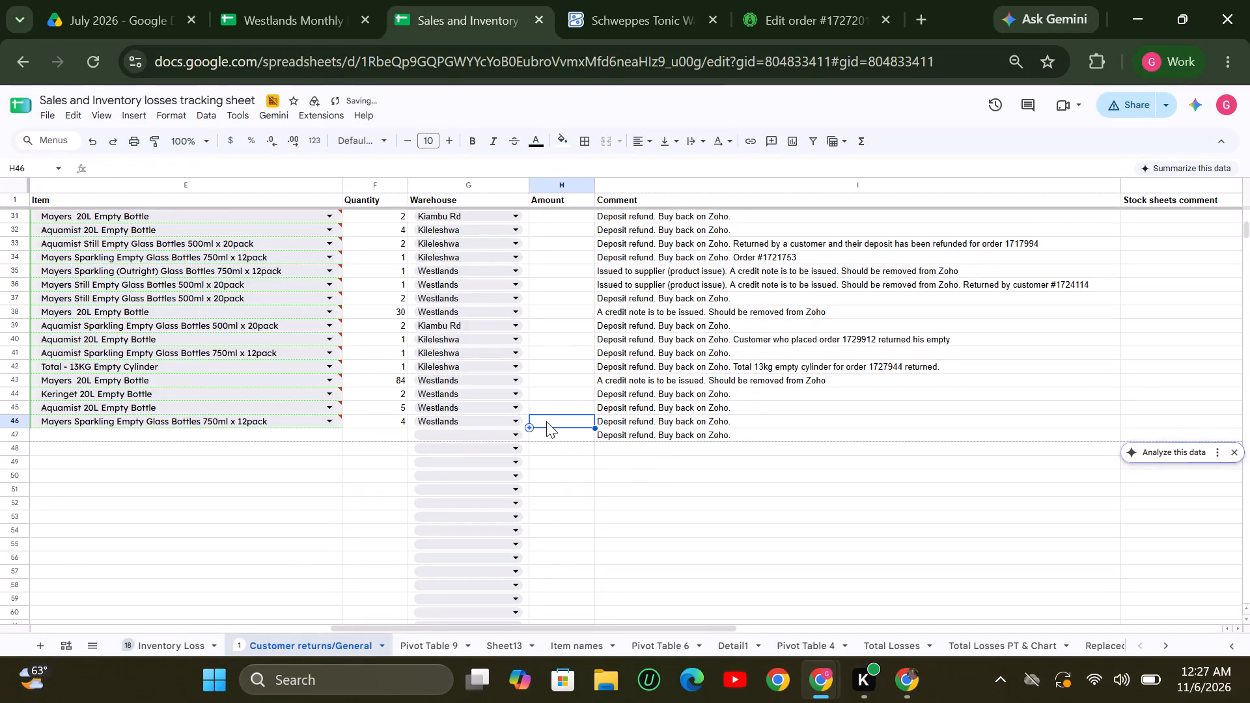
{"action": "left_click", "coordinate": [278, 13]}
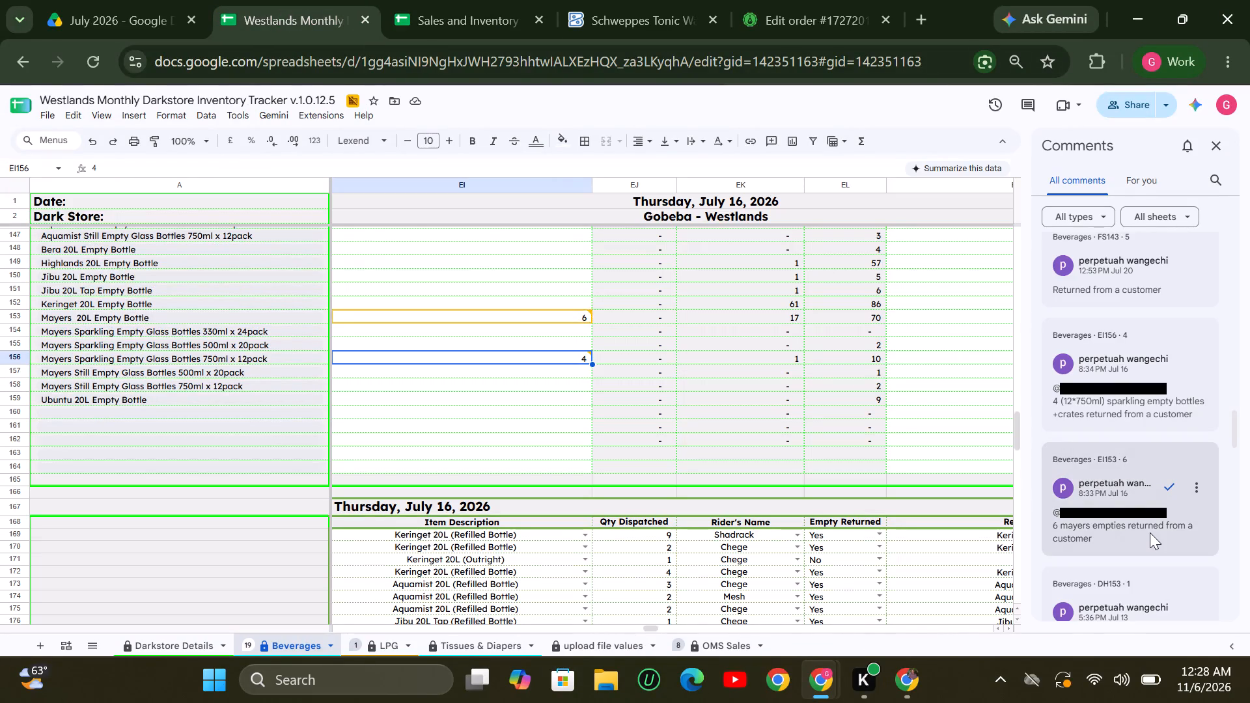
{"action": "left_click", "coordinate": [1152, 532]}
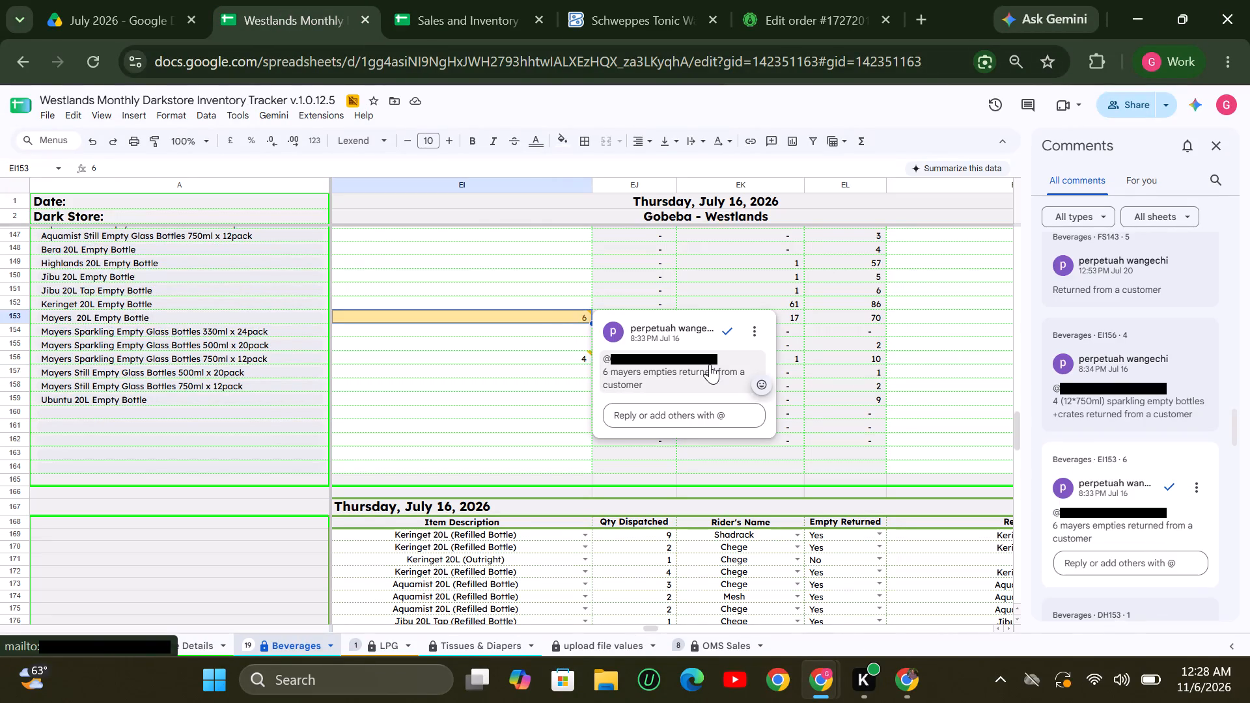
{"action": "left_click", "coordinate": [406, 314]}
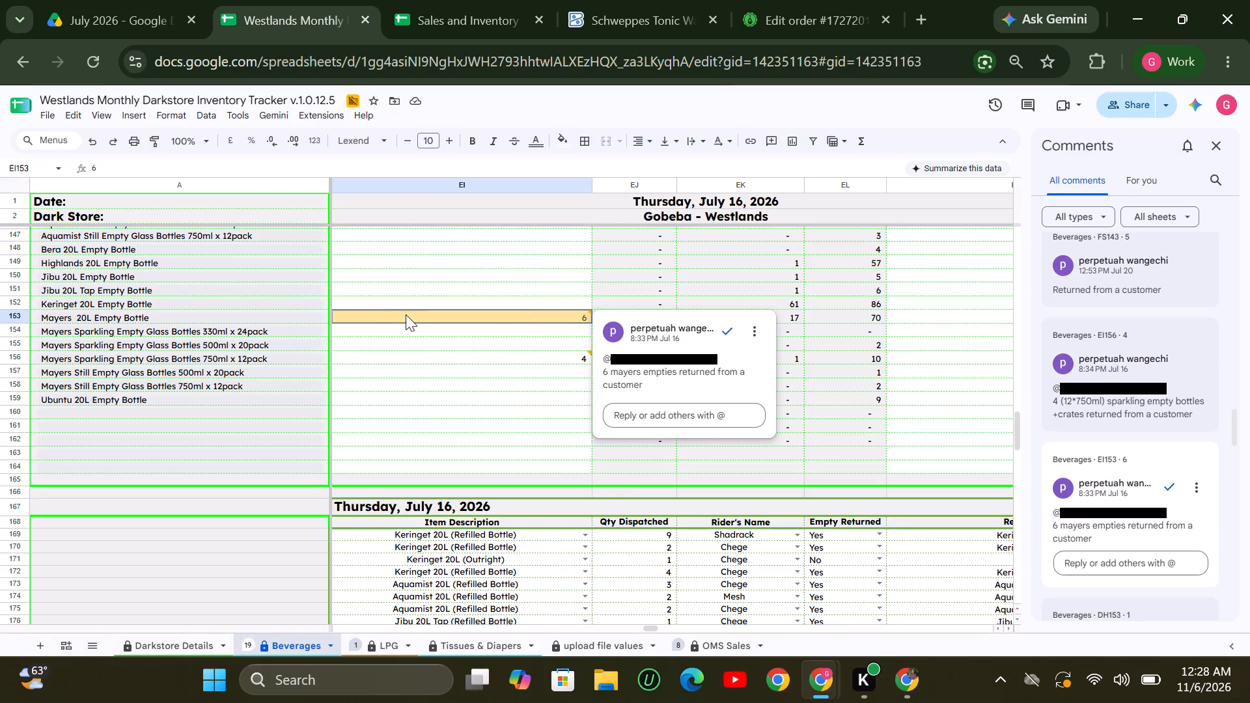
{"action": "right_click", "coordinate": [406, 314]}
{"action": "scroll", "coordinate": [550, 600], "scroll_direction": "down", "scroll_amount": 4}
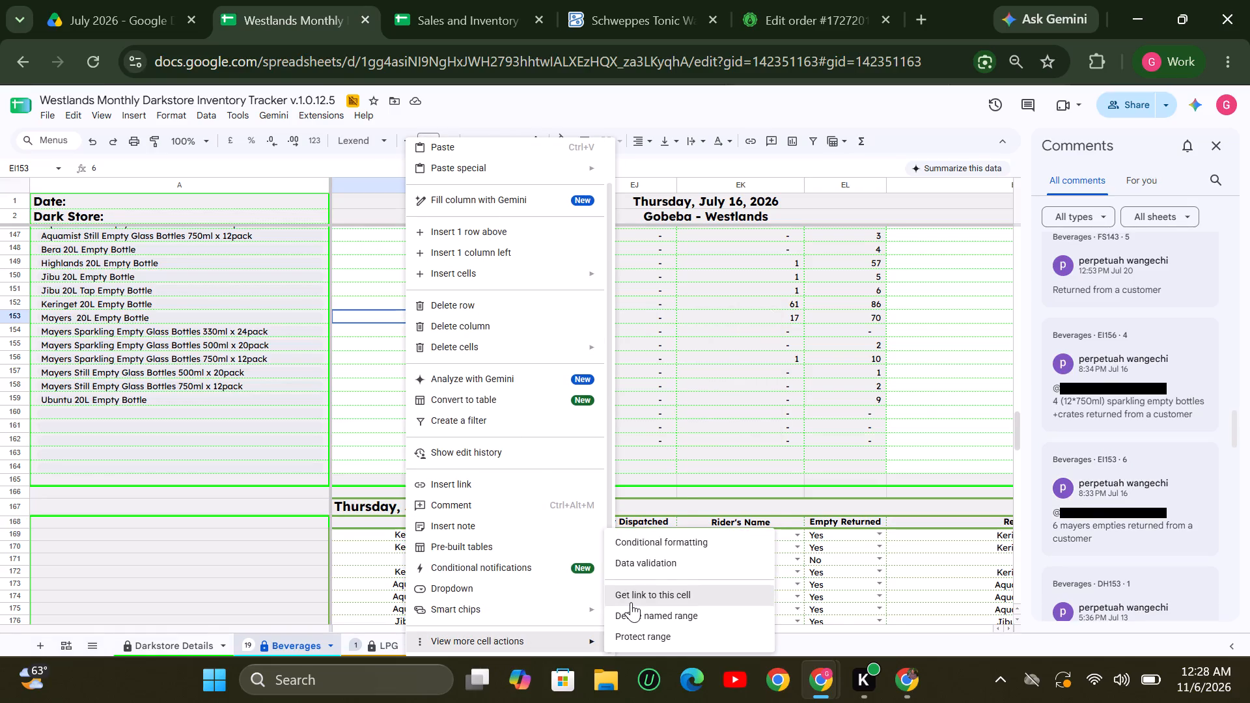
{"action": "left_click", "coordinate": [631, 602]}
{"action": "left_click", "coordinate": [431, 14]}
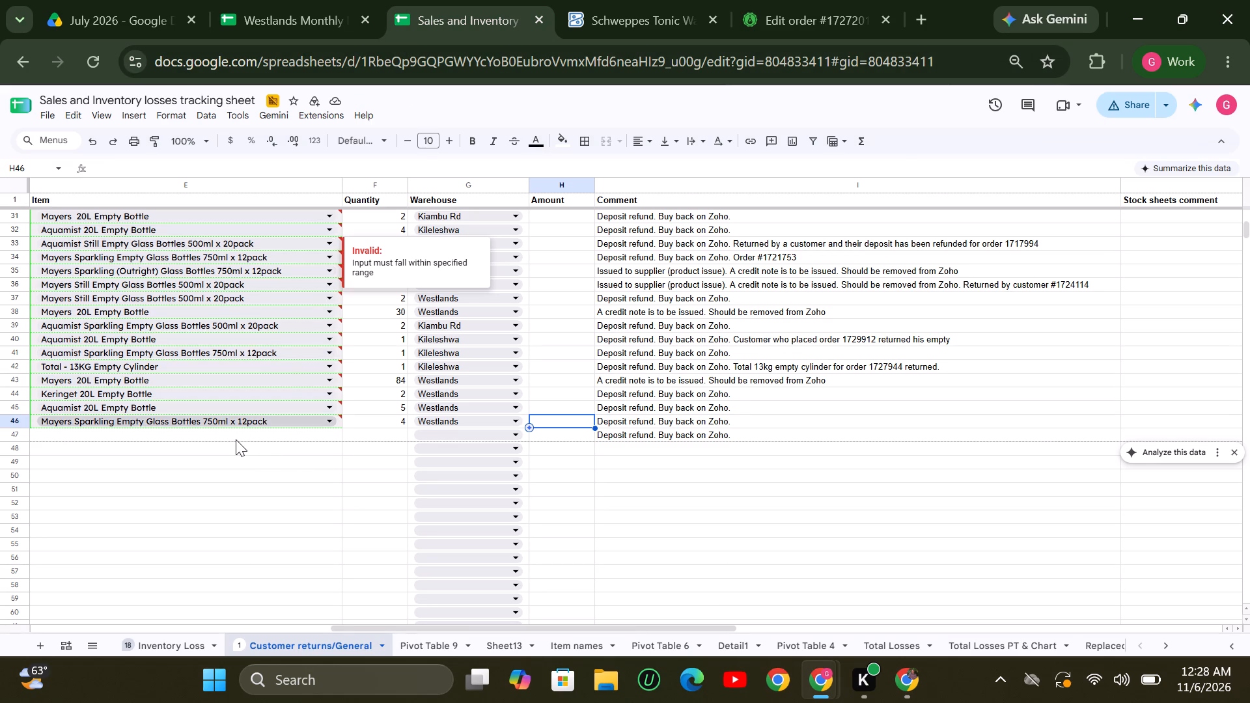
{"action": "left_click", "coordinate": [236, 439]}
{"action": "key", "text": "Left"}
{"action": "key", "text": "Left"}
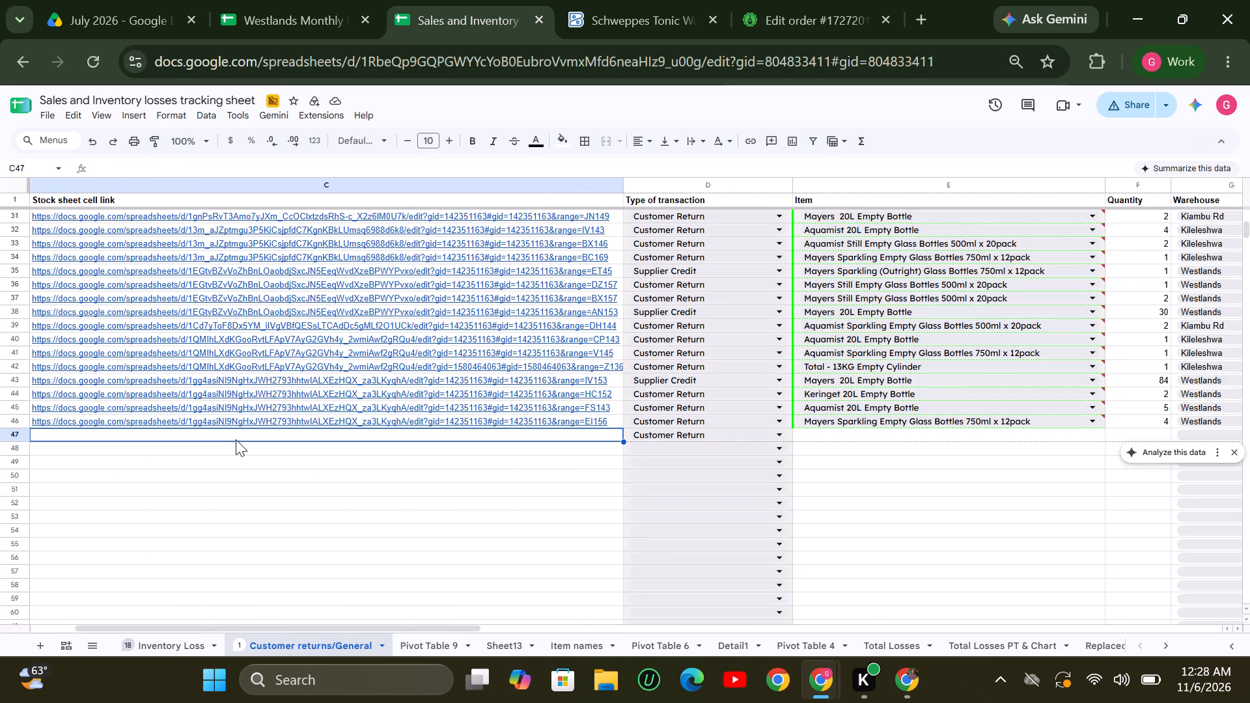
{"action": "key", "text": "ctrl+v"}
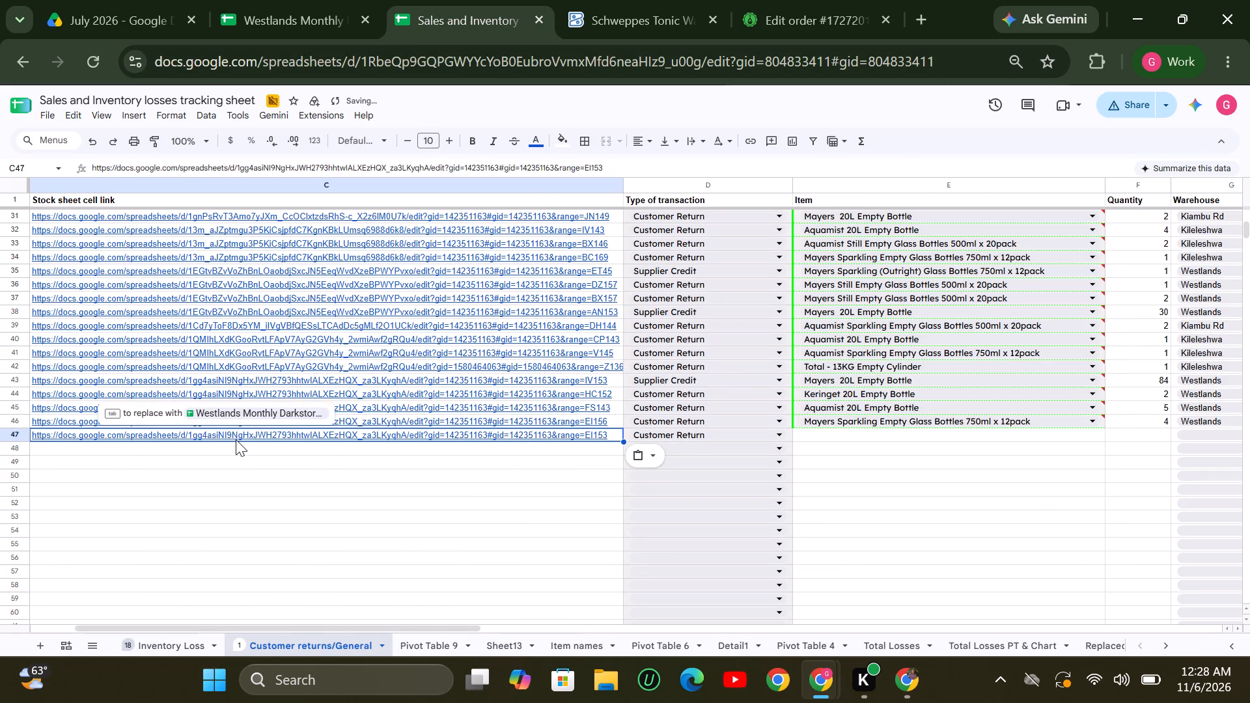
Copy the item name "Mayers 20L Empty Bottle" from the tracker into row 47's item cell.
{"action": "left_click", "coordinate": [860, 435]}
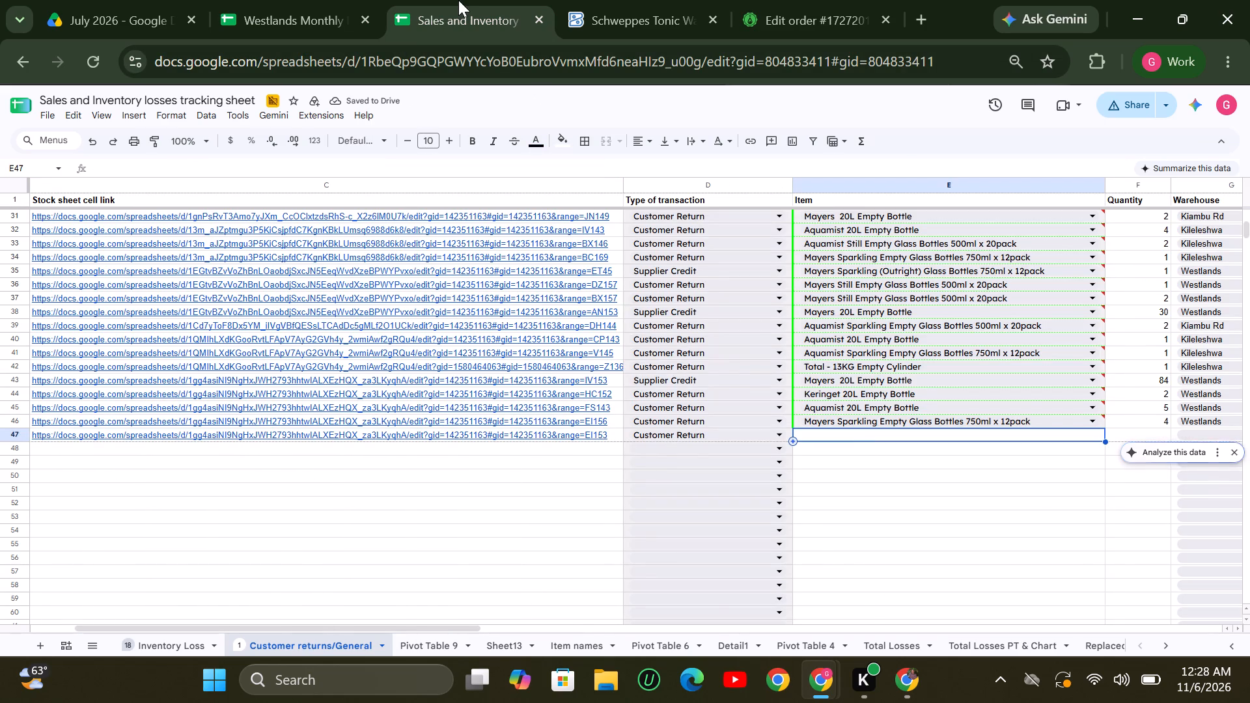
{"action": "left_click", "coordinate": [310, 12]}
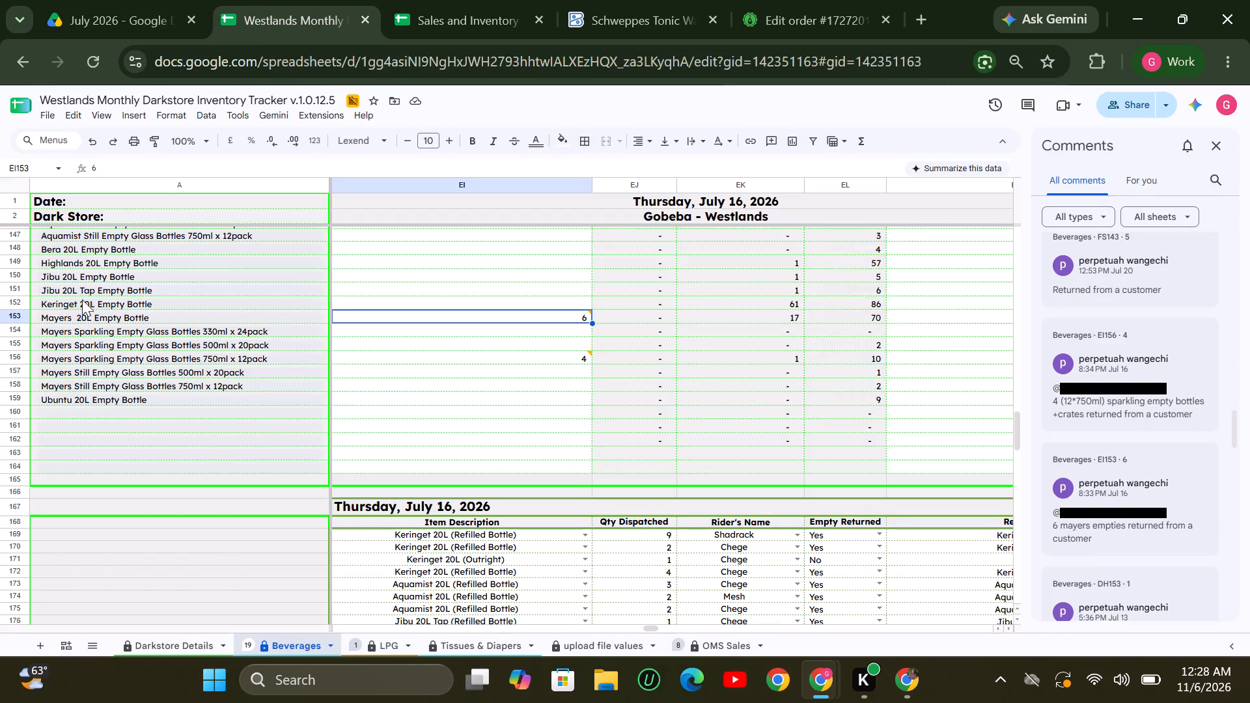
{"action": "left_click", "coordinate": [71, 321]}
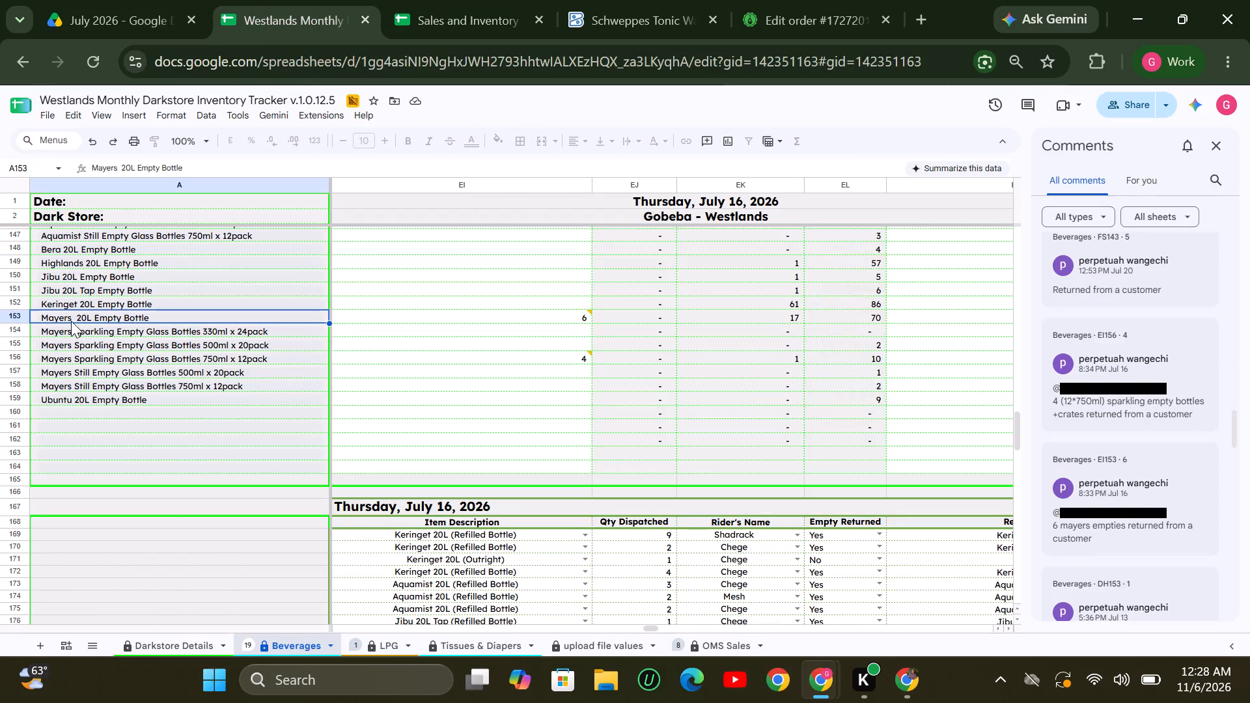
{"action": "key", "text": "ctrl+c"}
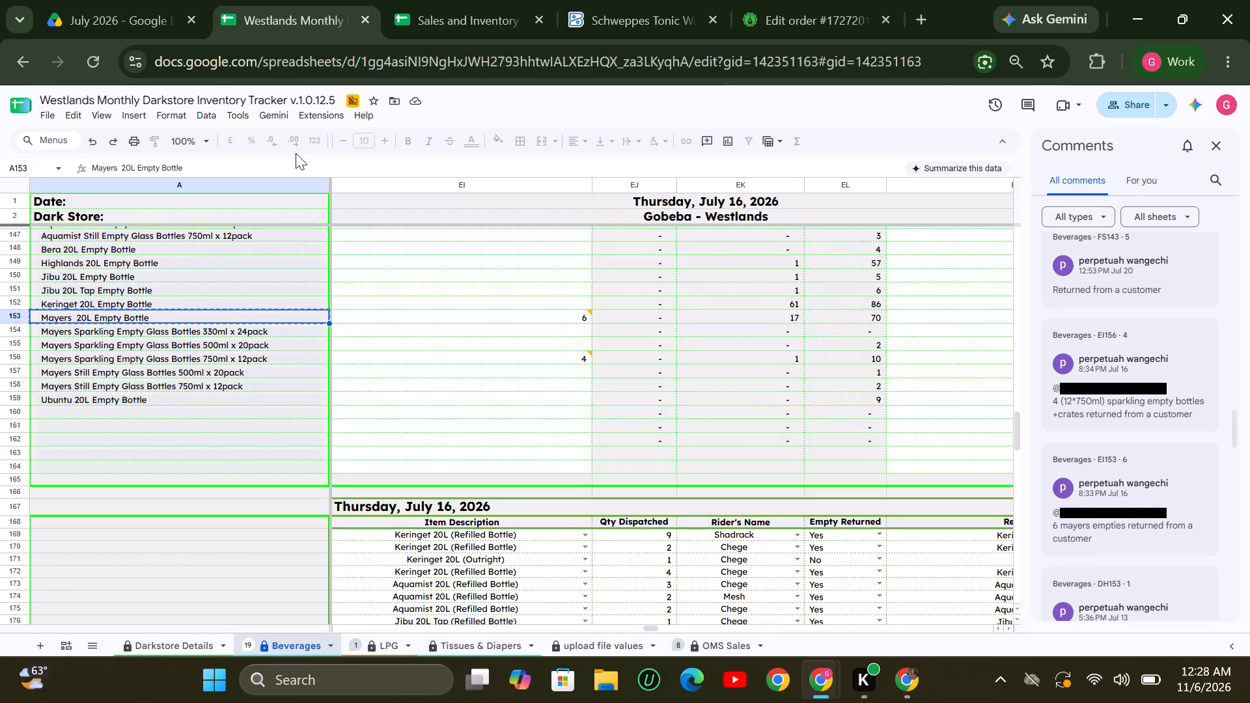
{"action": "left_click", "coordinate": [496, 31]}
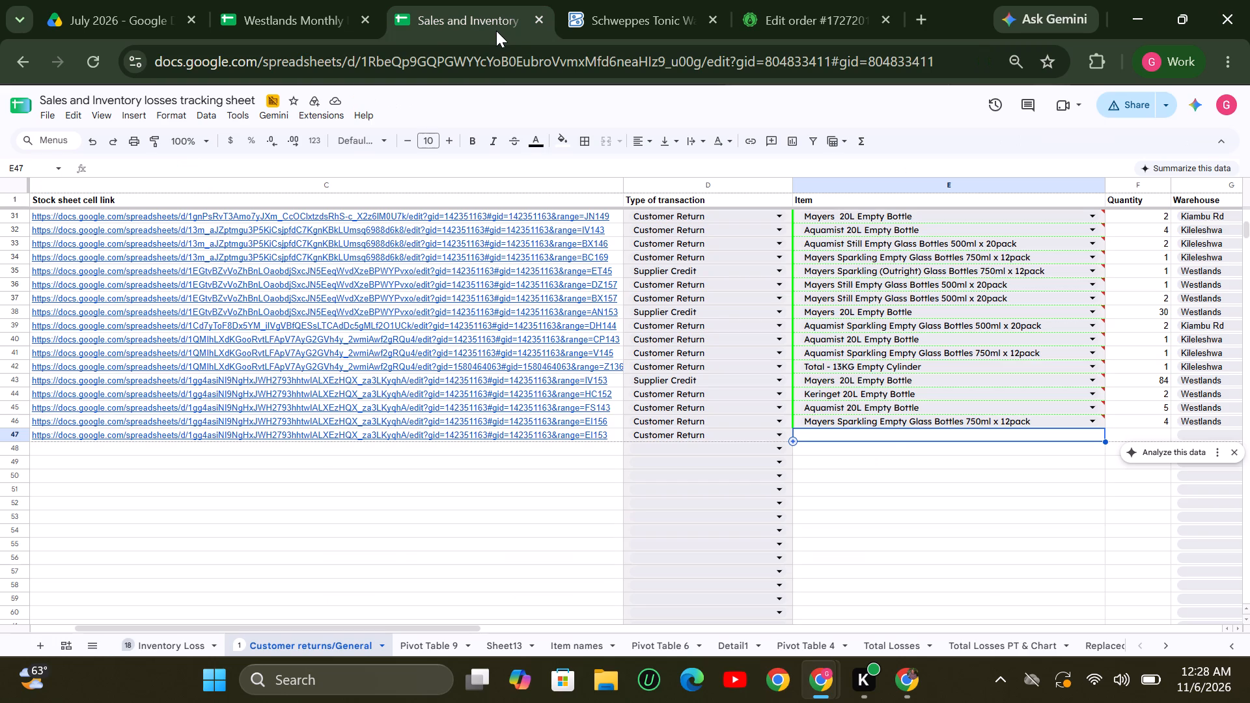
{"action": "key", "text": "ctrl+v"}
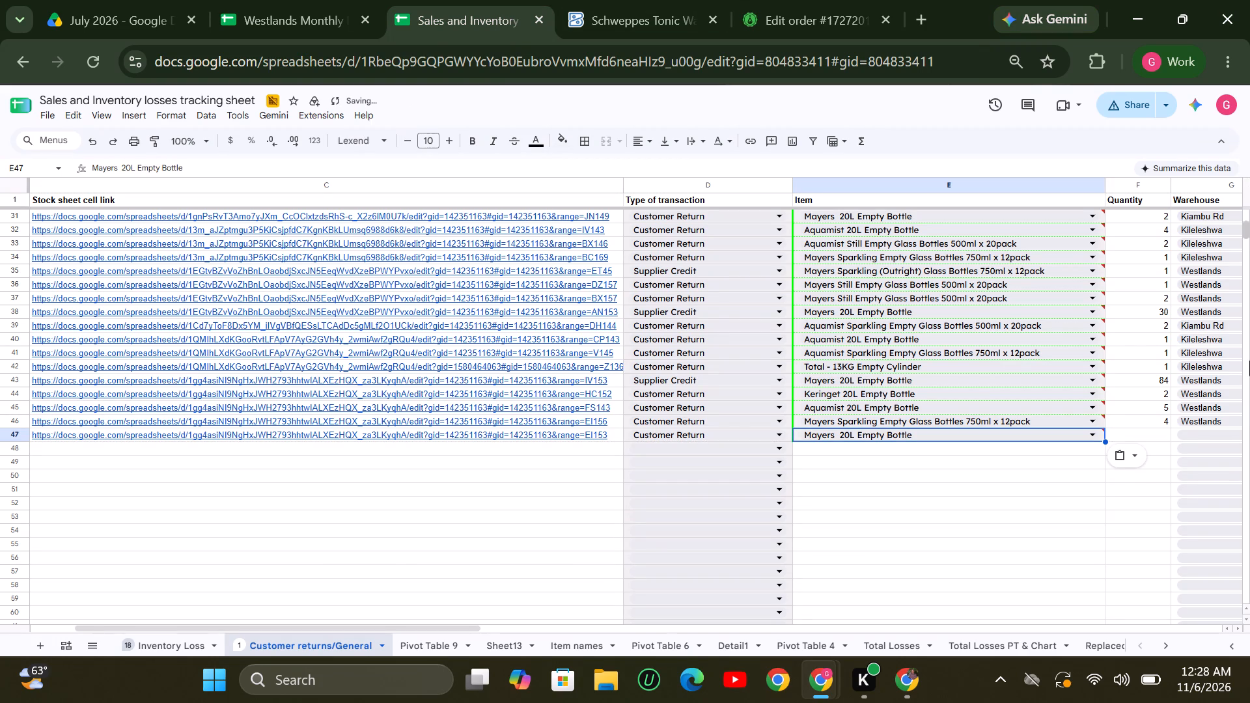
Enter 6 as row 47's quantity, checking the number against tracker cell EI153, and review the row's earlier cells.
{"action": "left_click", "coordinate": [1152, 437]}
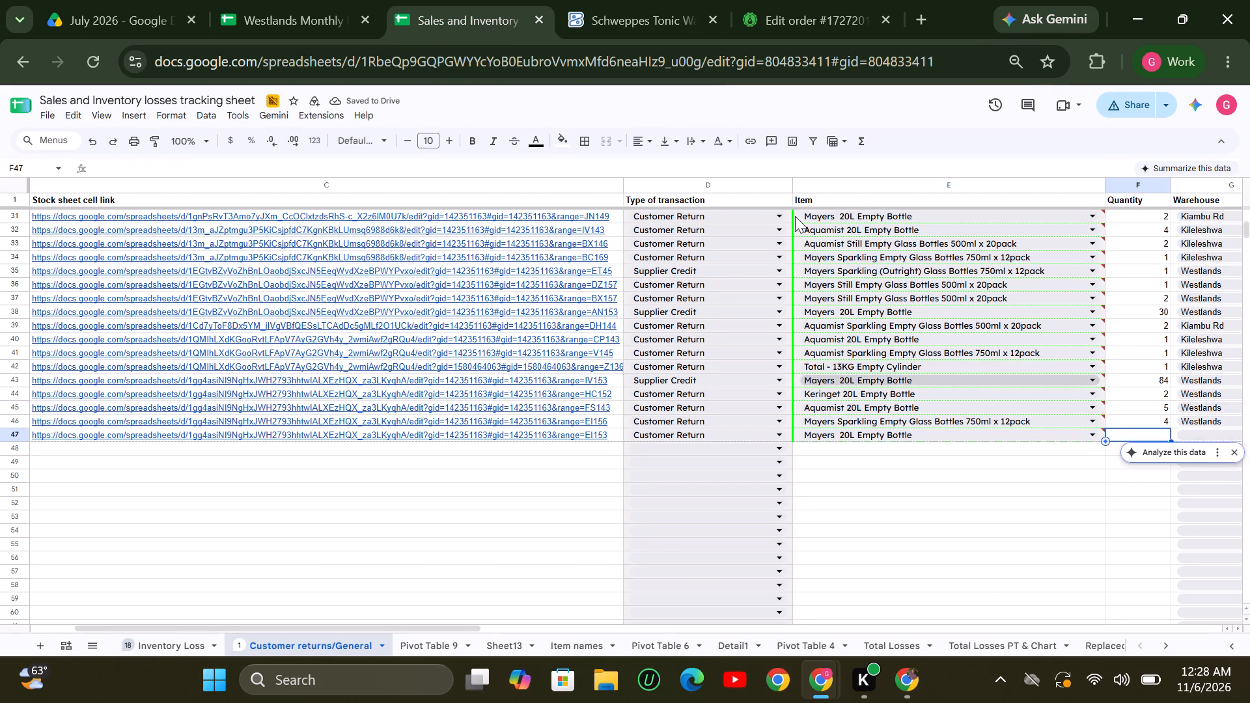
{"action": "left_click", "coordinate": [308, 31]}
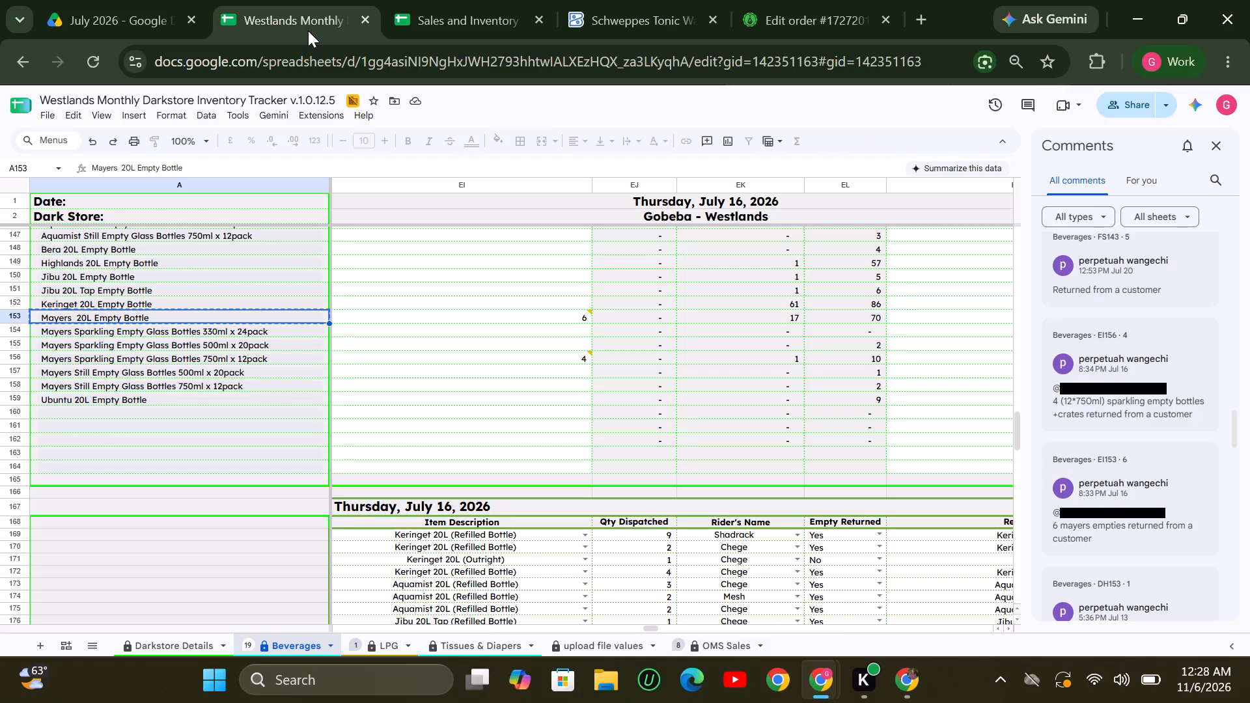
{"action": "left_click", "coordinate": [441, 26]}
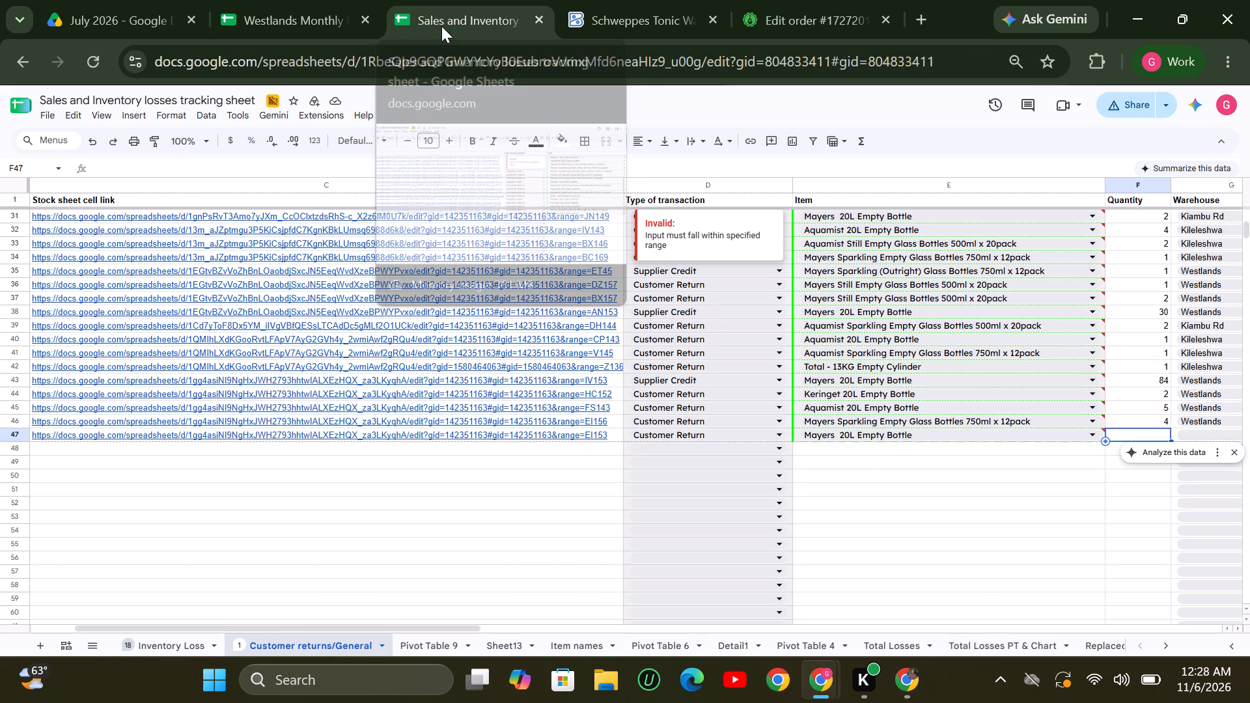
{"action": "key", "text": "6"}
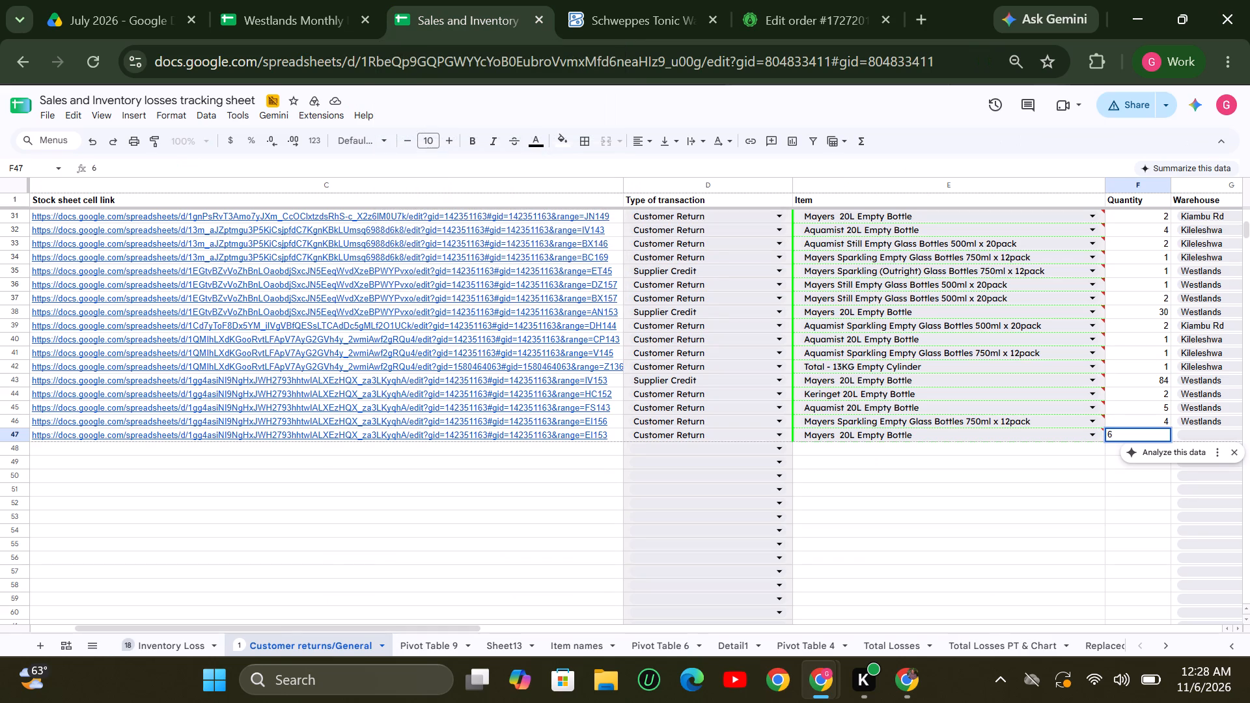
{"action": "key", "text": "Left"}
{"action": "key", "text": "Left"}
{"action": "key", "text": "Left"}
{"action": "key", "text": "Left"}
{"action": "key", "text": "Left"}
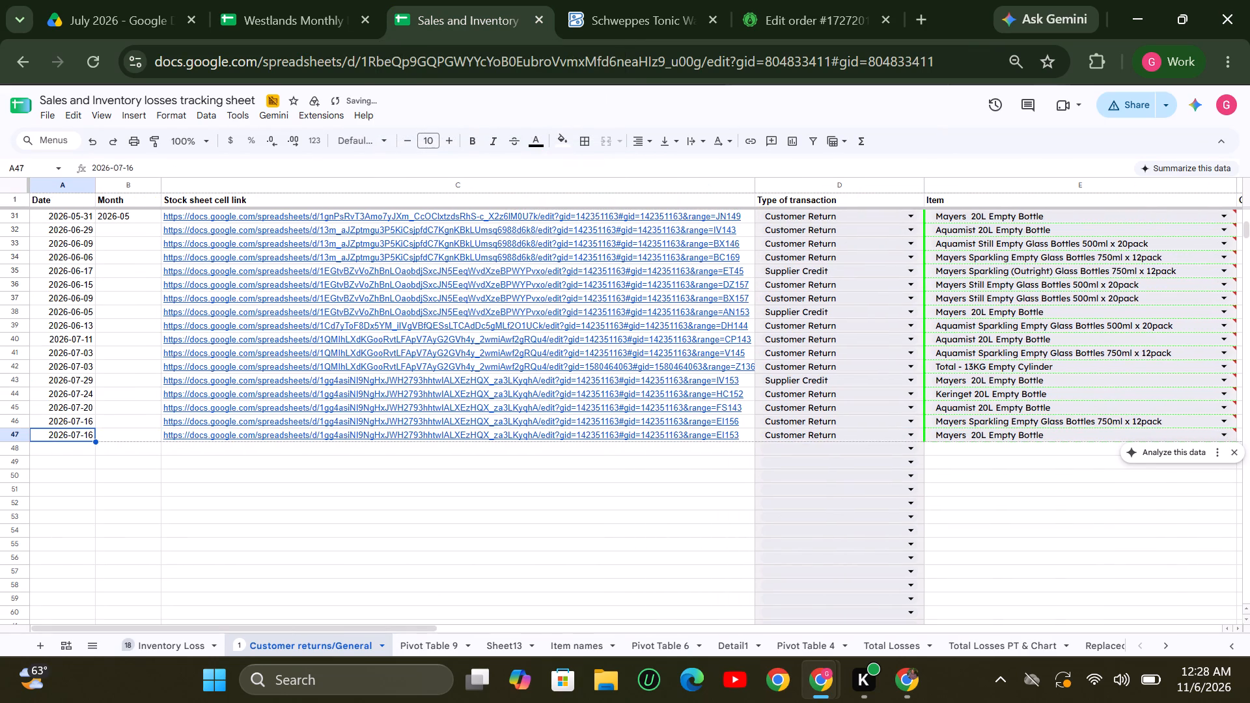
{"action": "key", "text": "Left"}
{"action": "key", "text": "Right"}
{"action": "key", "text": "Right"}
{"action": "key", "text": "Right"}
{"action": "key", "text": "Right"}
{"action": "key", "text": "Right"}
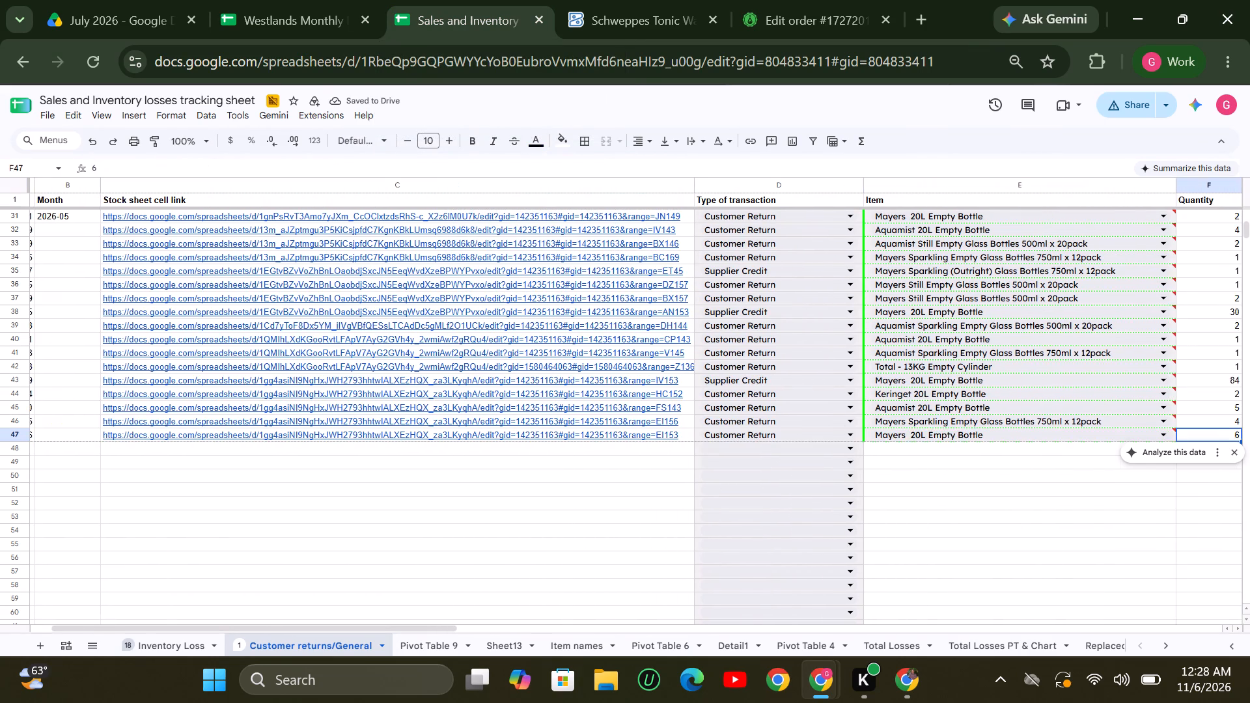
Set row 47's warehouse to Westlands.
{"action": "key", "text": "Right"}
{"action": "key", "text": "Right"}
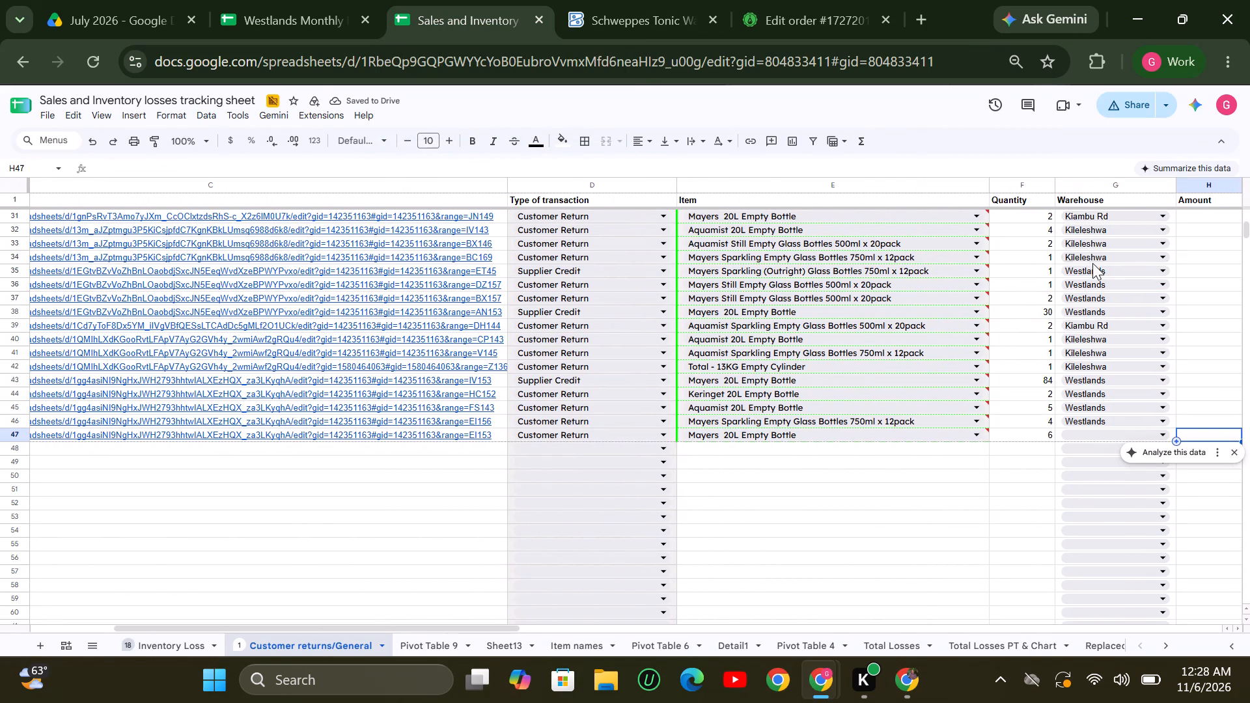
{"action": "left_click", "coordinate": [1161, 431]}
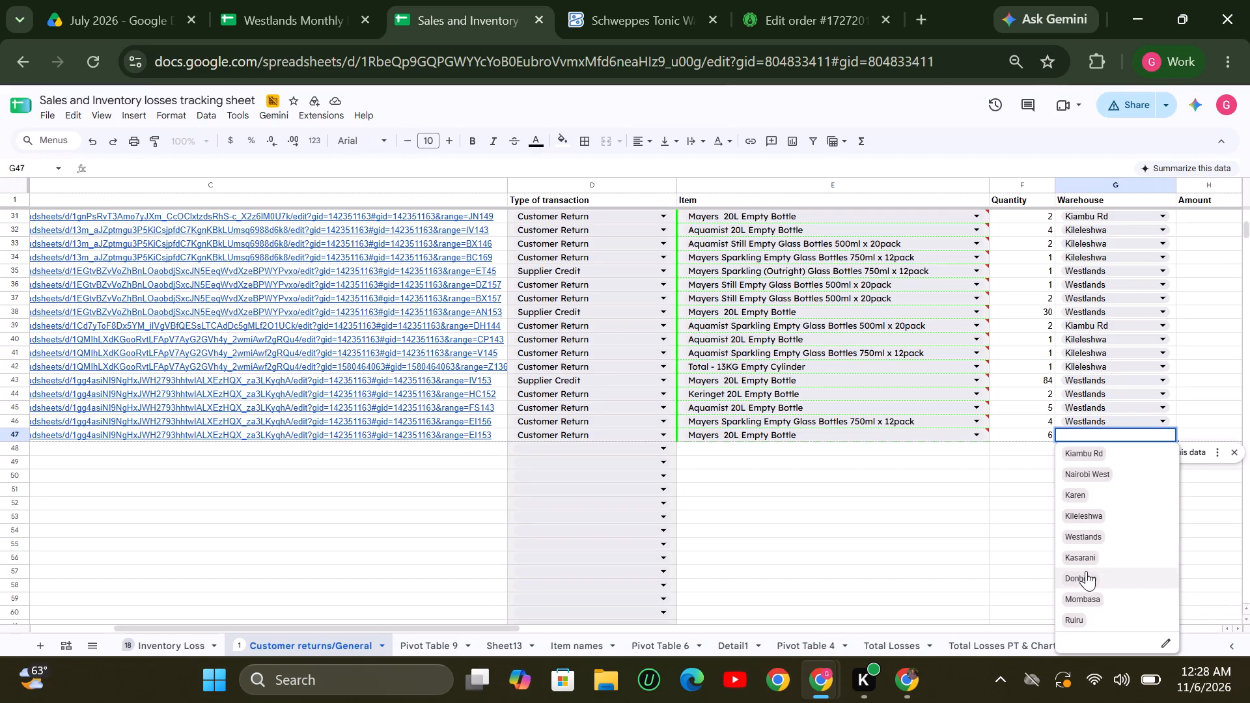
{"action": "left_click", "coordinate": [1093, 538]}
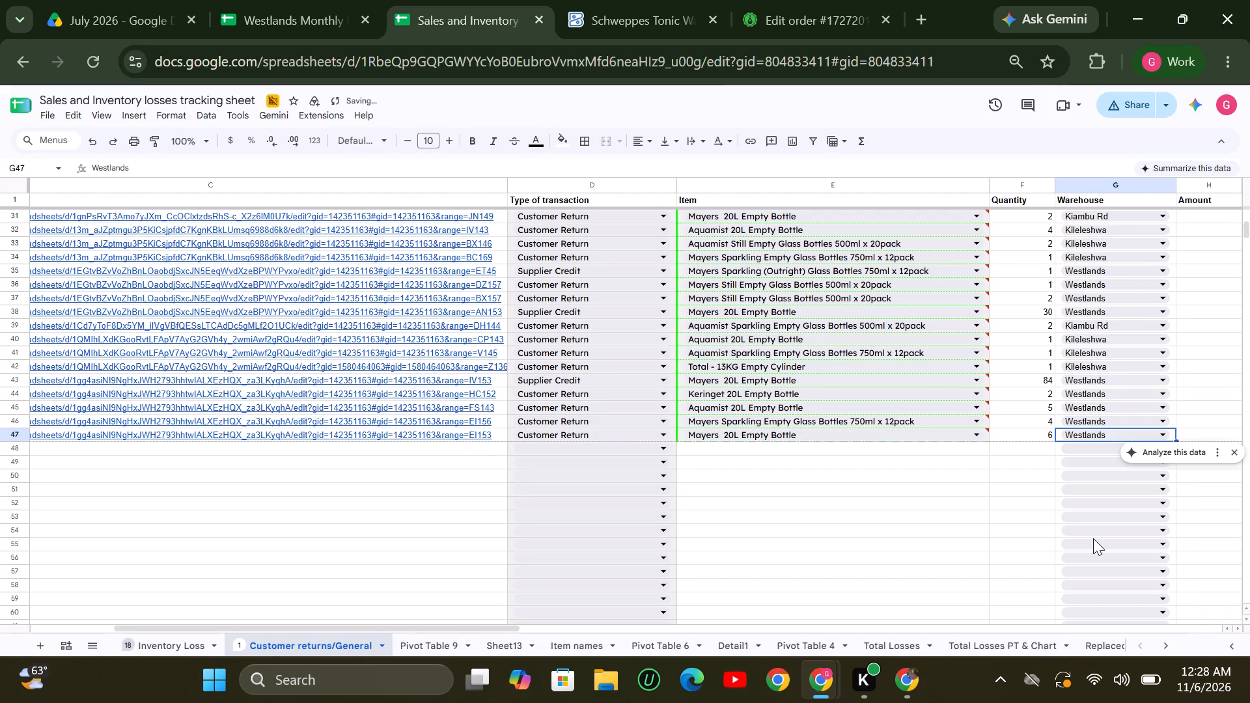
{"action": "key", "text": "Right"}
{"action": "key", "text": "Right"}
{"action": "key", "text": "Right"}
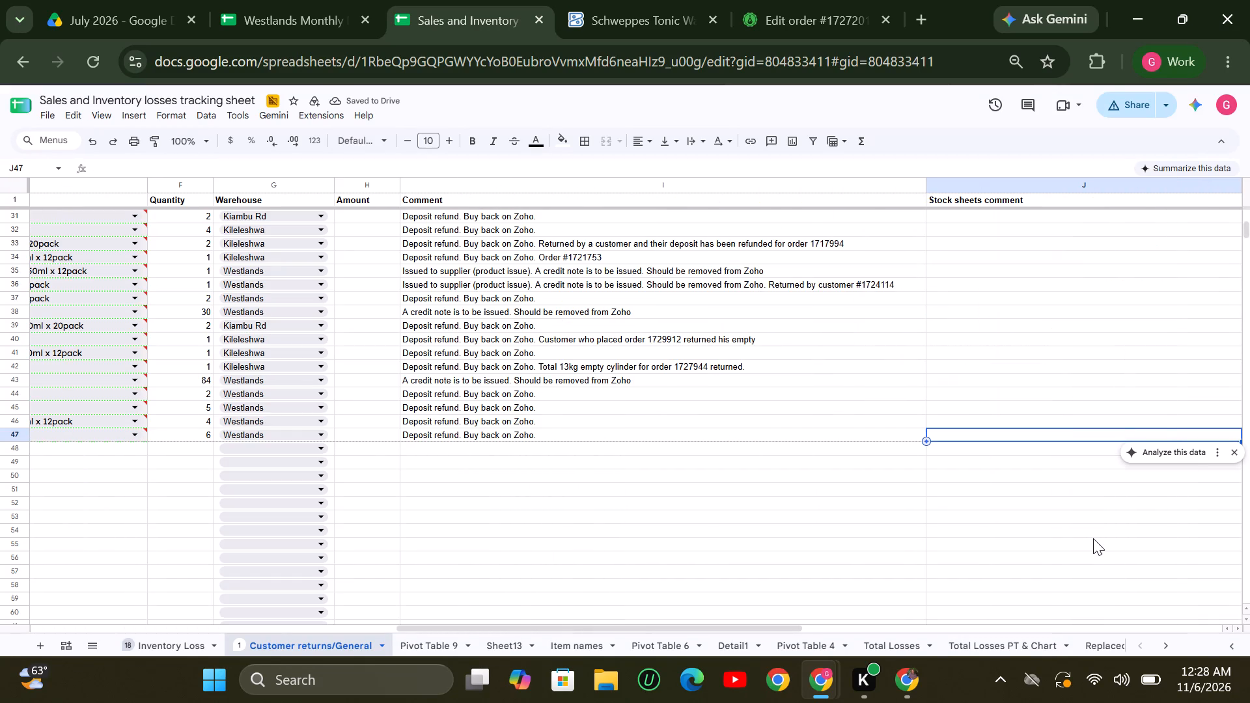
{"action": "left_click", "coordinate": [253, 23]}
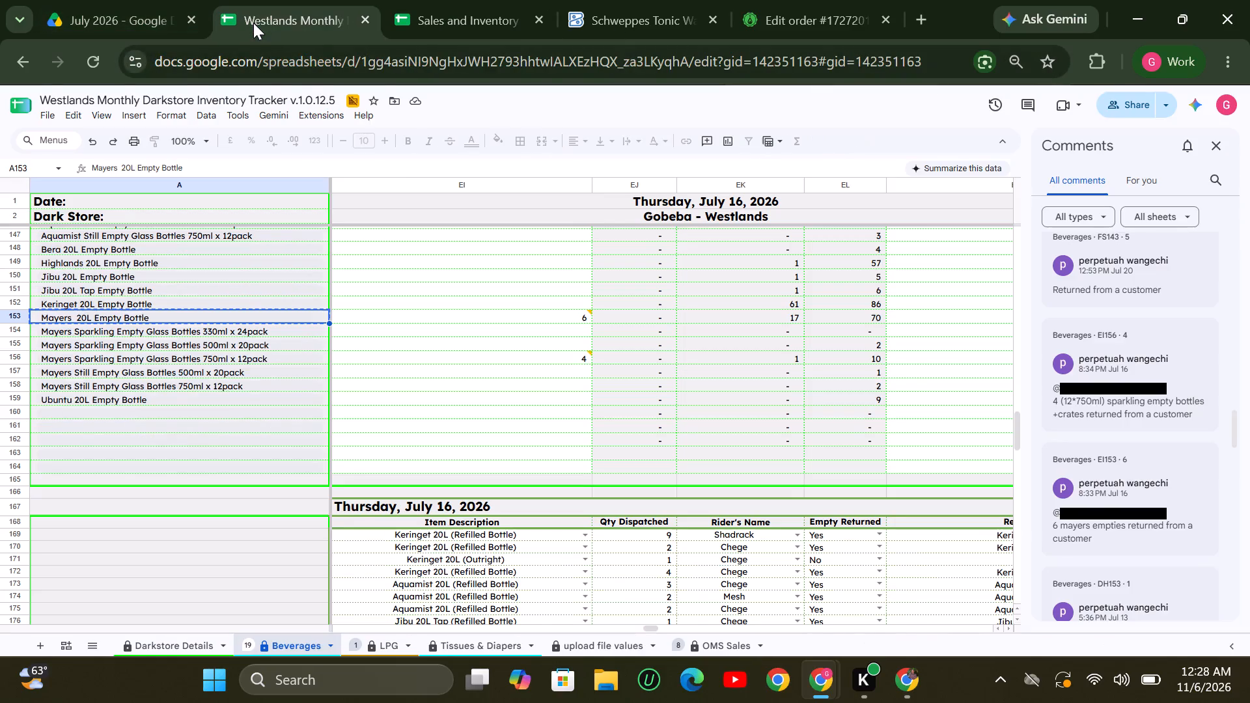
{"action": "scroll", "coordinate": [253, 23], "scroll_direction": "right", "scroll_amount": 5}
{"action": "scroll", "coordinate": [1105, 495], "scroll_direction": "down", "scroll_amount": 2}
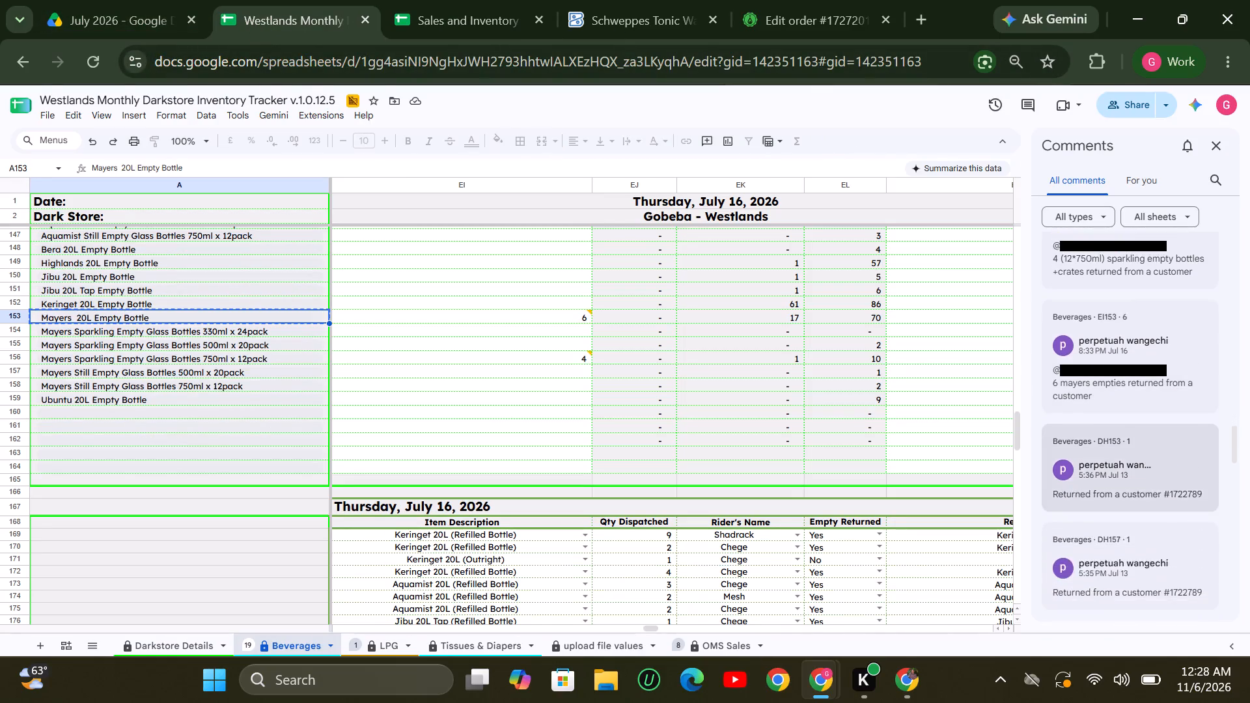
{"action": "scroll", "coordinate": [1105, 495], "scroll_direction": "down", "scroll_amount": 1}
{"action": "left_click", "coordinate": [1146, 435]}
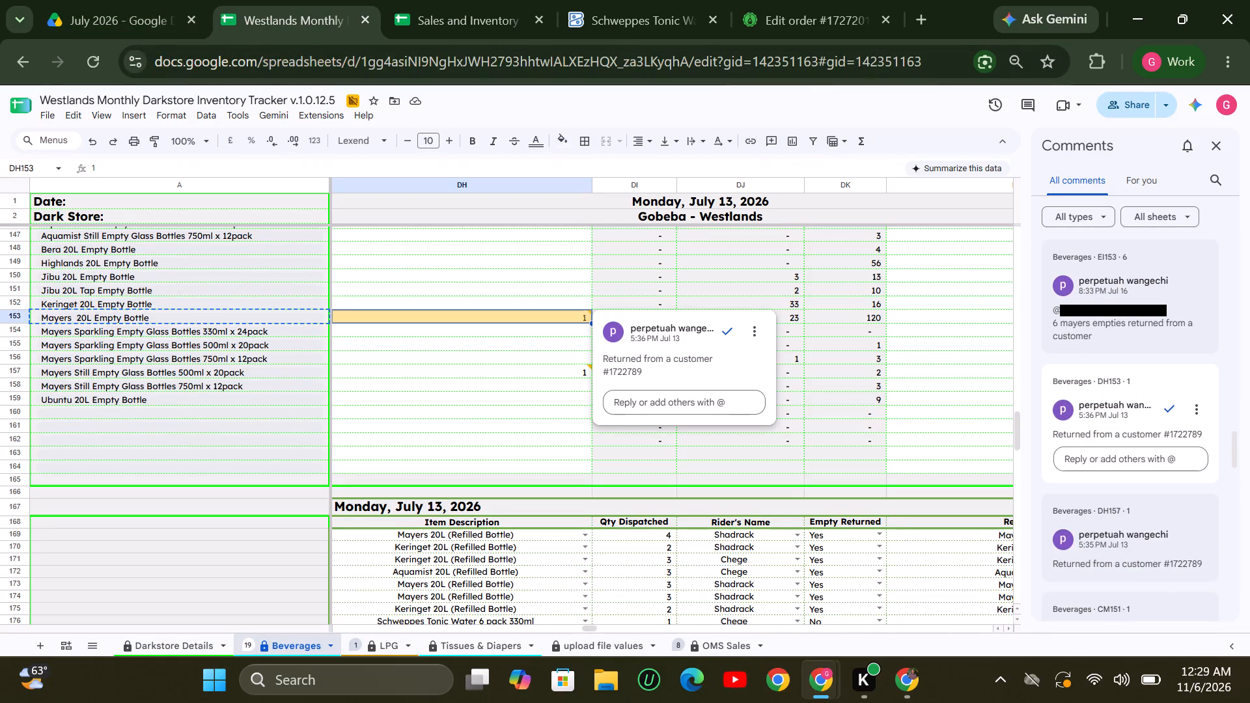
{"action": "left_click_drag", "start_coordinate": [1208, 436], "coordinate": [1055, 437]}
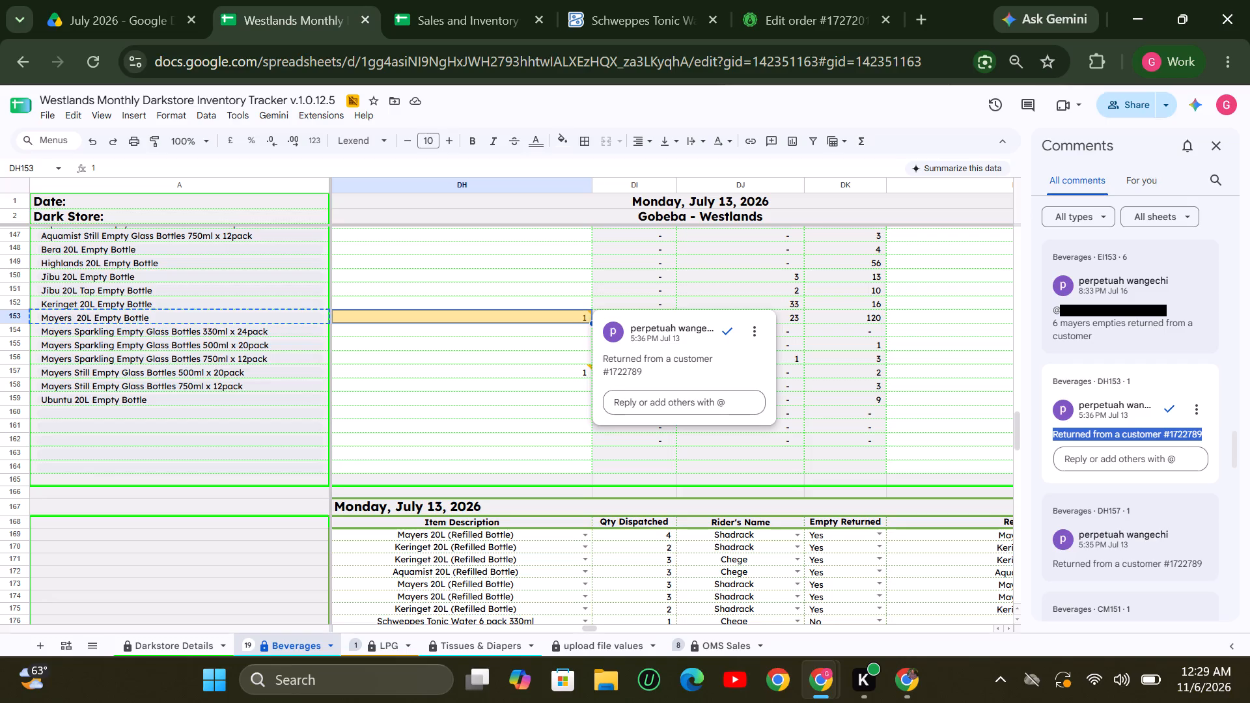
{"action": "key", "text": "ctrl+c"}
{"action": "left_click", "coordinate": [438, 17]}
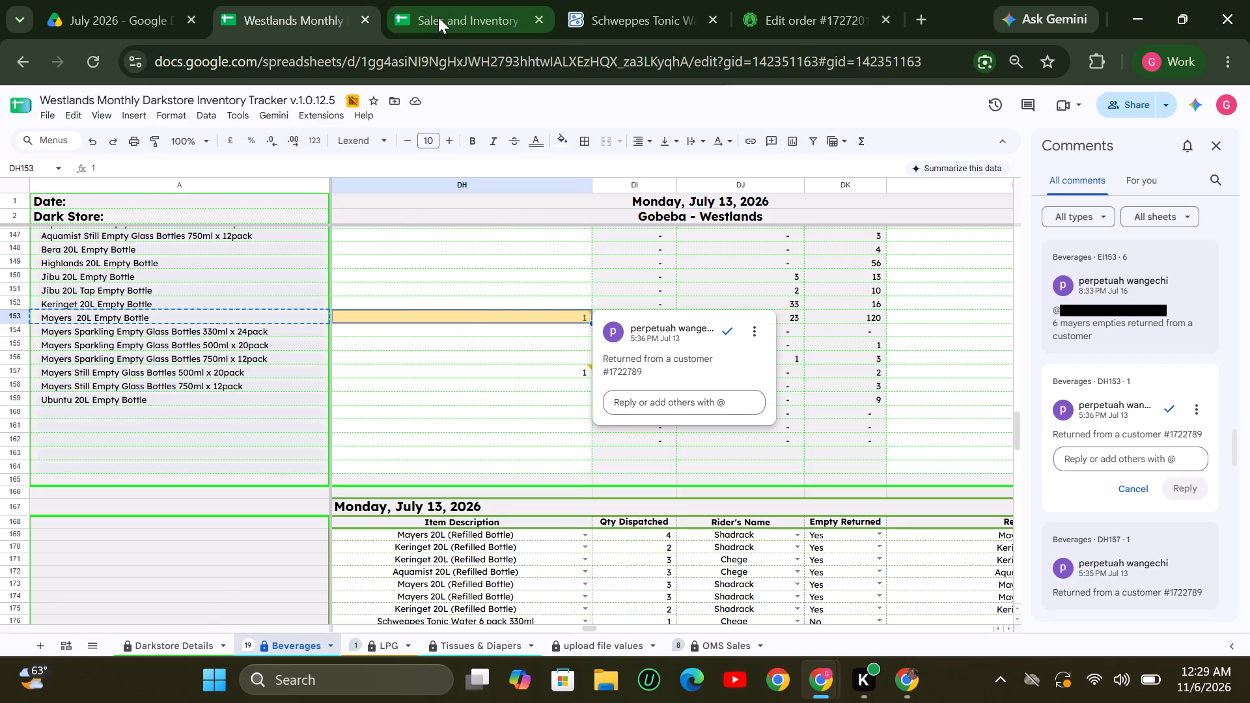
{"action": "scroll", "coordinate": [438, 17], "scroll_direction": "right", "scroll_amount": 3}
{"action": "left_click", "coordinate": [532, 437]}
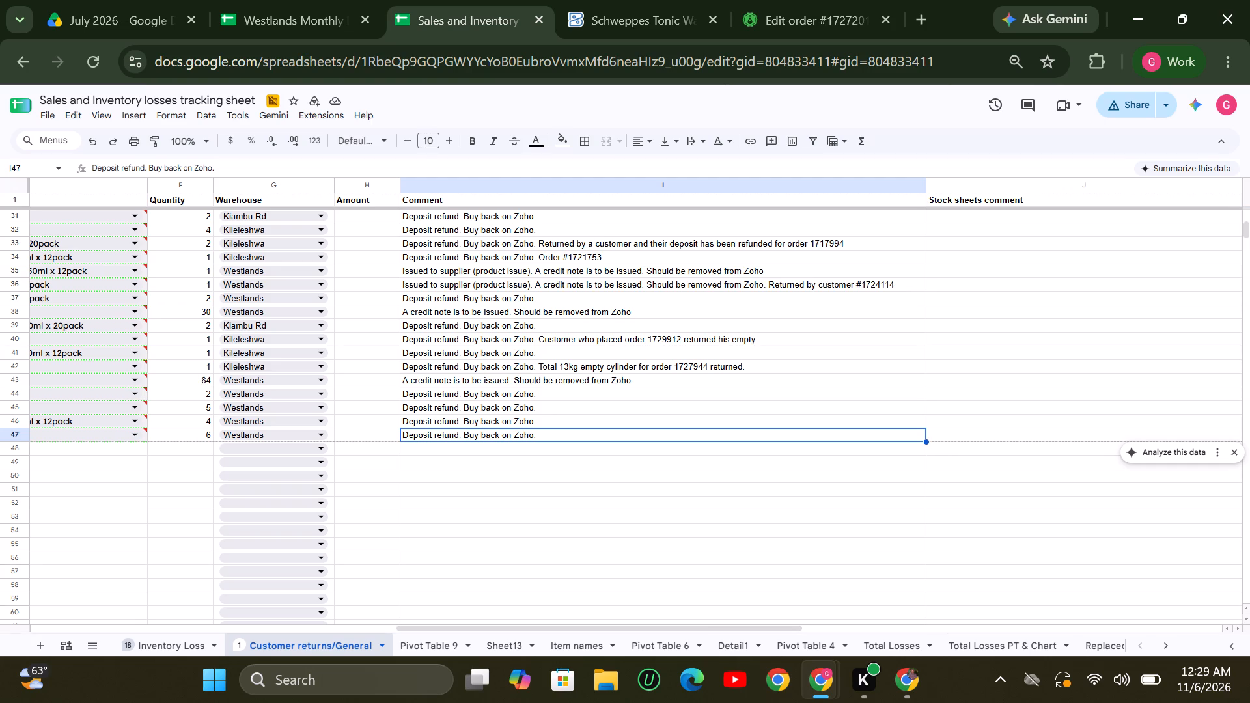
{"action": "left_click_drag", "start_coordinate": [926, 440], "coordinate": [920, 452]}
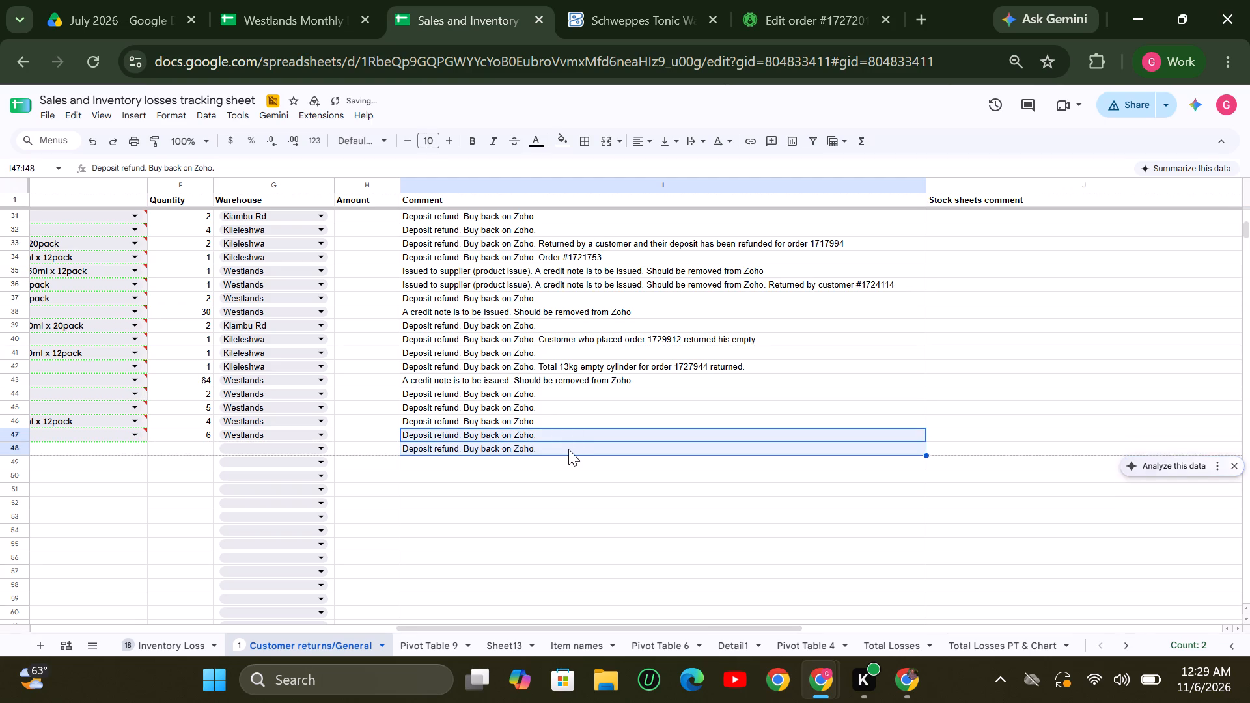
{"action": "double_click", "coordinate": [568, 449]}
{"action": "key", "text": "space"}
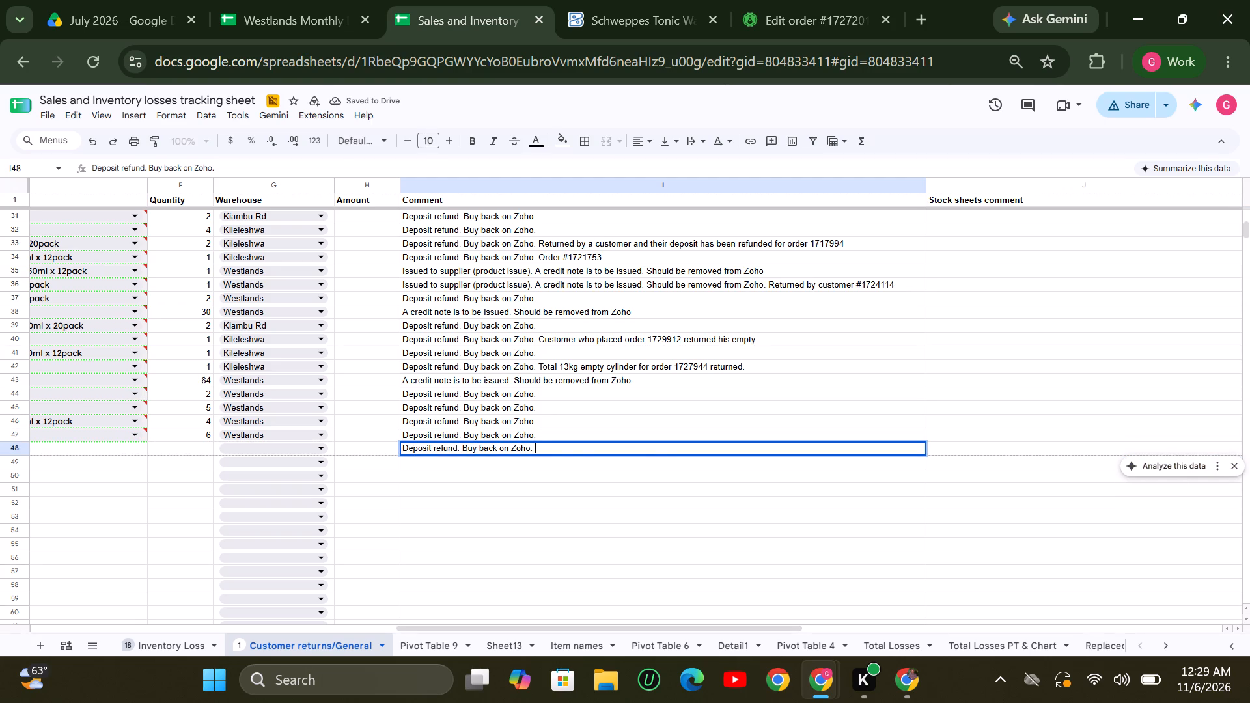
{"action": "key", "text": "ctrl+v"}
{"action": "left_click", "coordinate": [396, 506]}
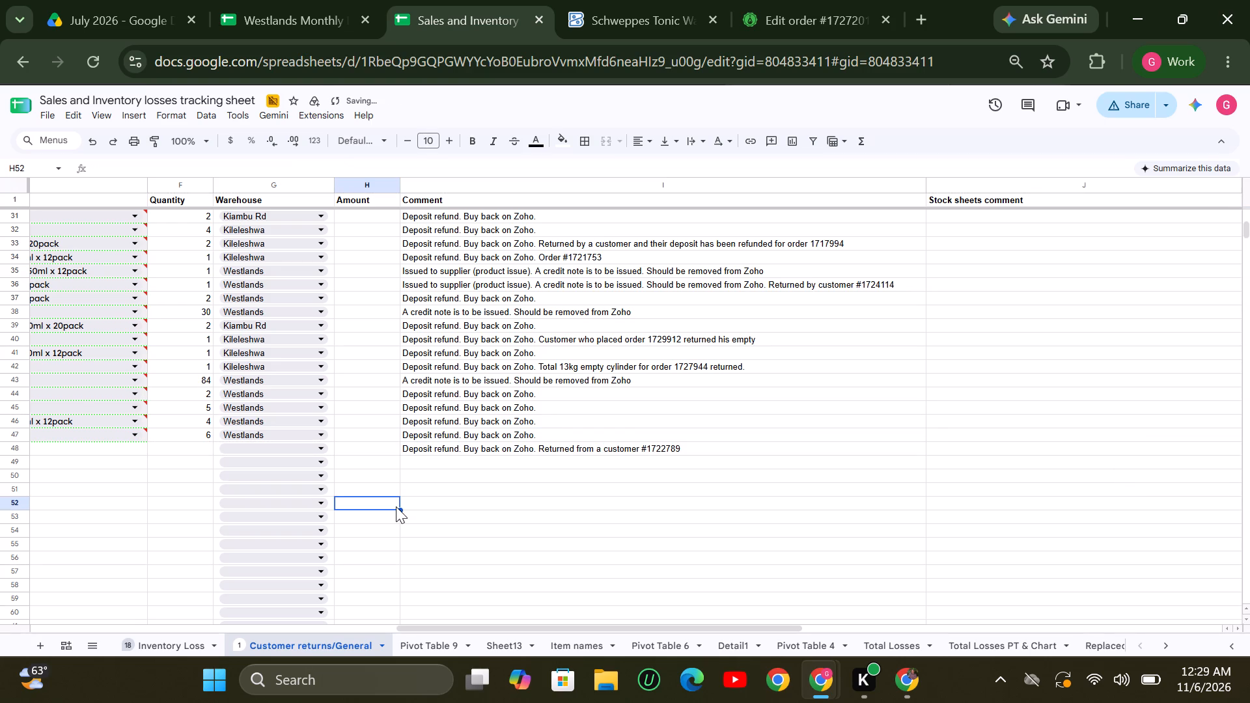
Set row 48's warehouse to Westlands.
{"action": "left_click", "coordinate": [317, 453]}
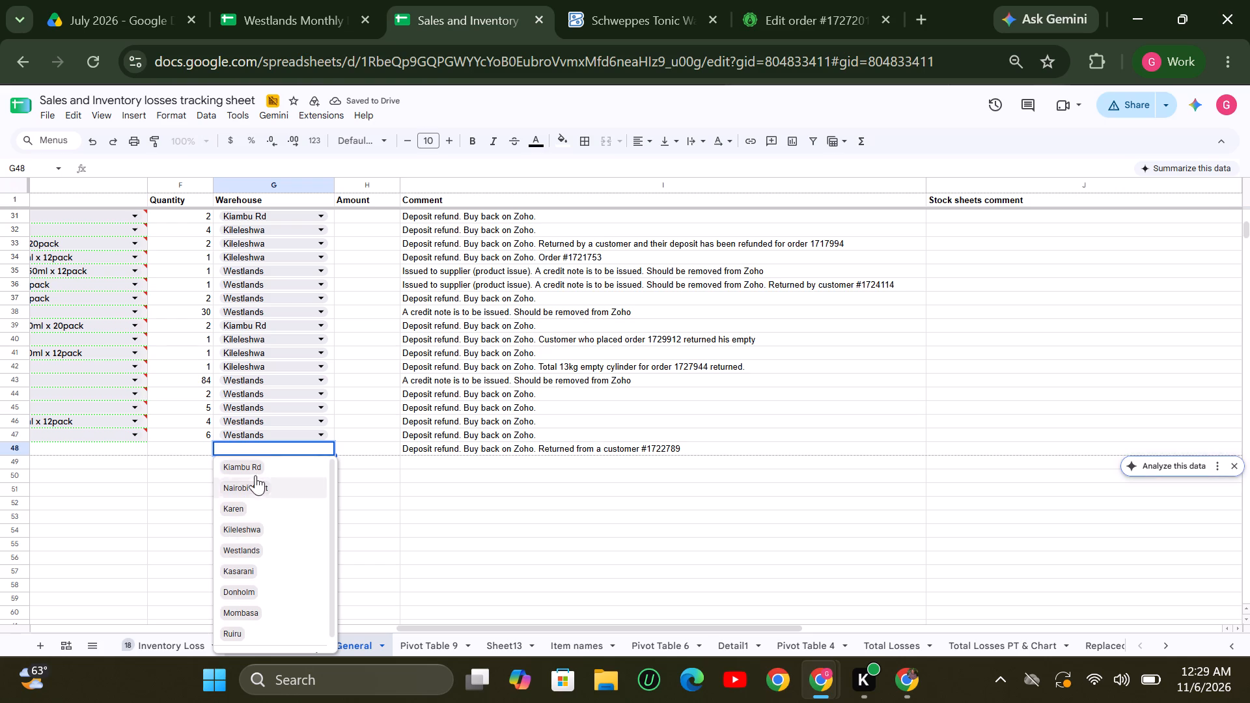
{"action": "left_click", "coordinate": [239, 551]}
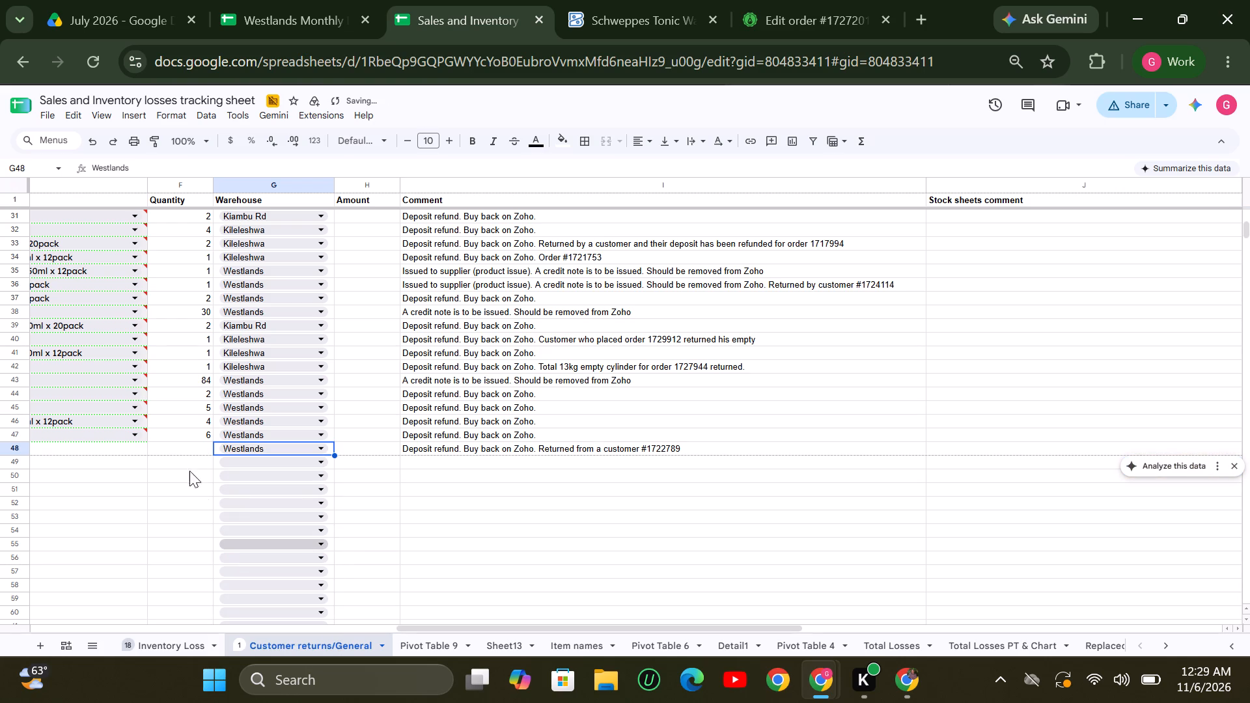
Enter 2026-07-13 as row 48's date, checking the day against the Westlands tracker column that holds cell DH153.
{"action": "left_click", "coordinate": [176, 453]}
{"action": "key", "text": "Left"}
{"action": "key", "text": "Left"}
{"action": "key", "text": "Left"}
{"action": "key", "text": "Left"}
{"action": "key", "text": "Left"}
{"action": "key", "text": "Left"}
{"action": "key", "text": "Left"}
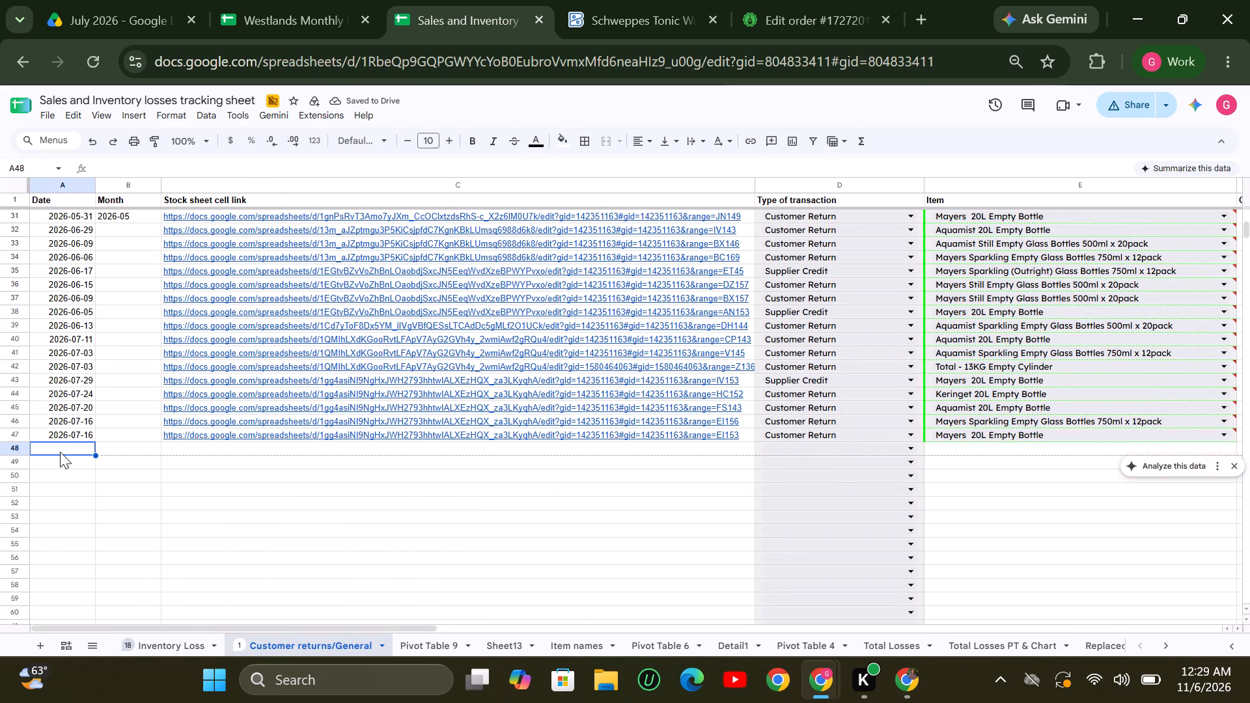
{"action": "type", "text": "2026"}
{"action": "type", "text": "-07"}
{"action": "key", "text": "minus"}
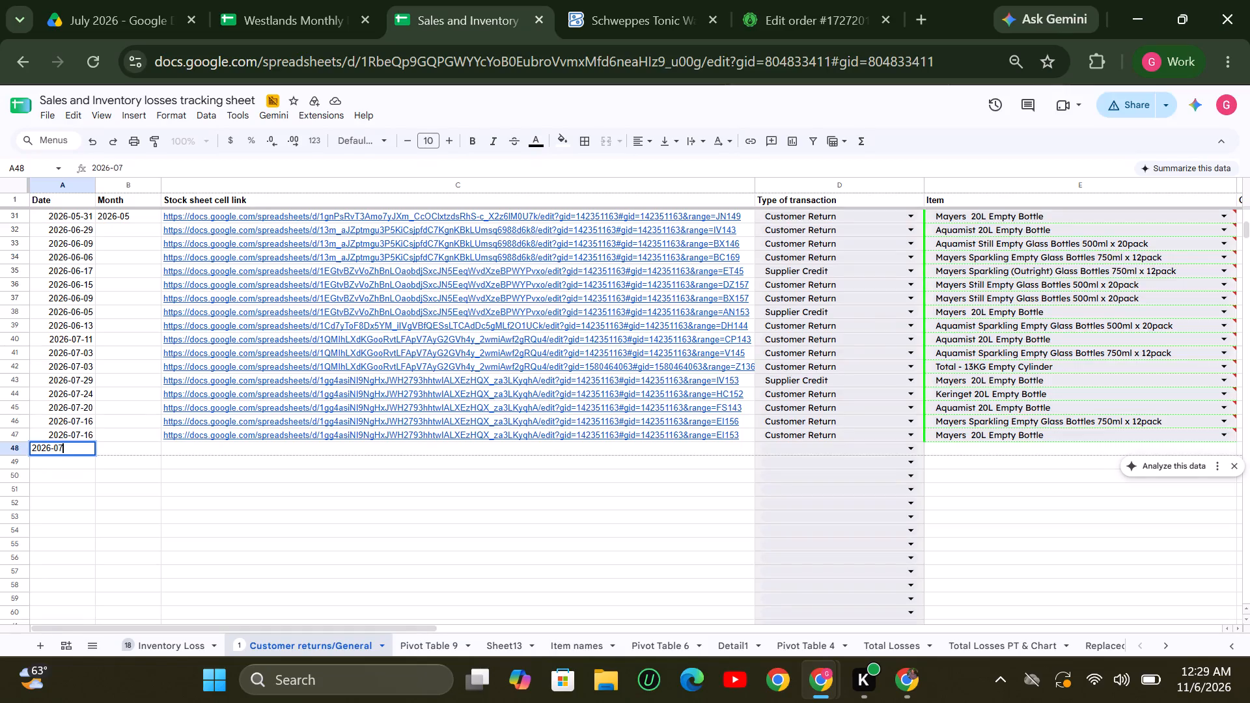
{"action": "left_click", "coordinate": [314, 21]}
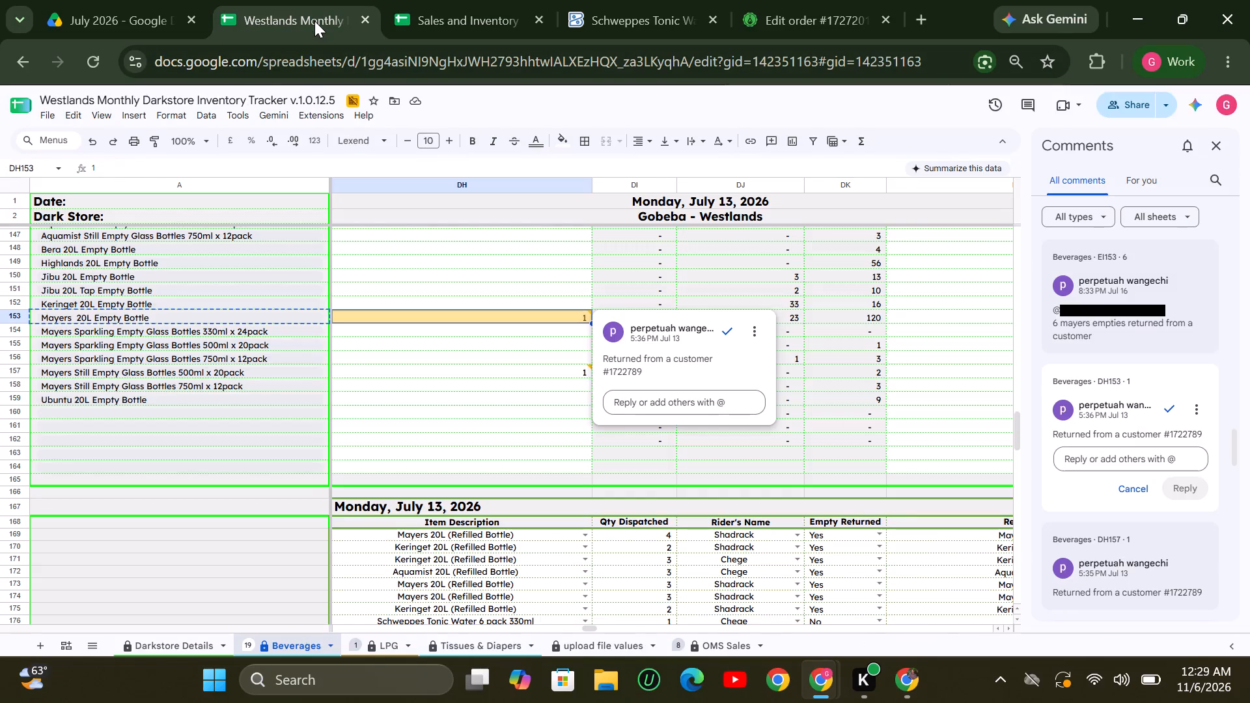
{"action": "left_click", "coordinate": [439, 18]}
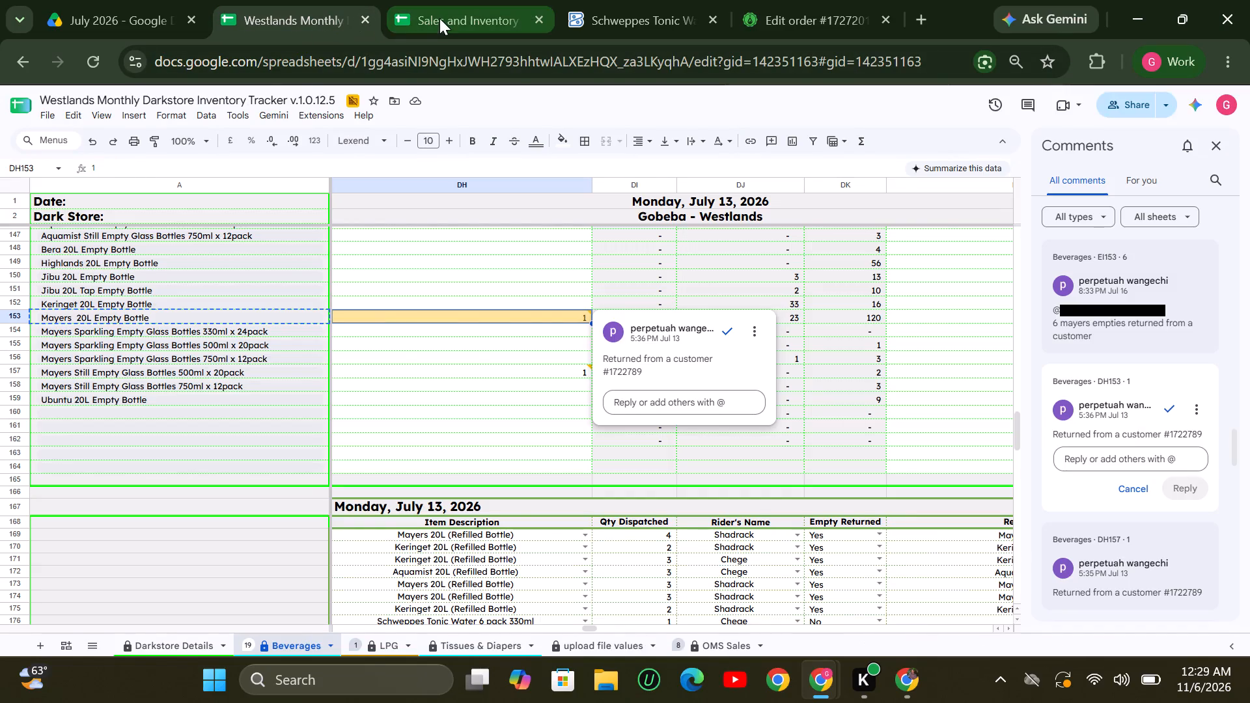
{"action": "type", "text": "13"}
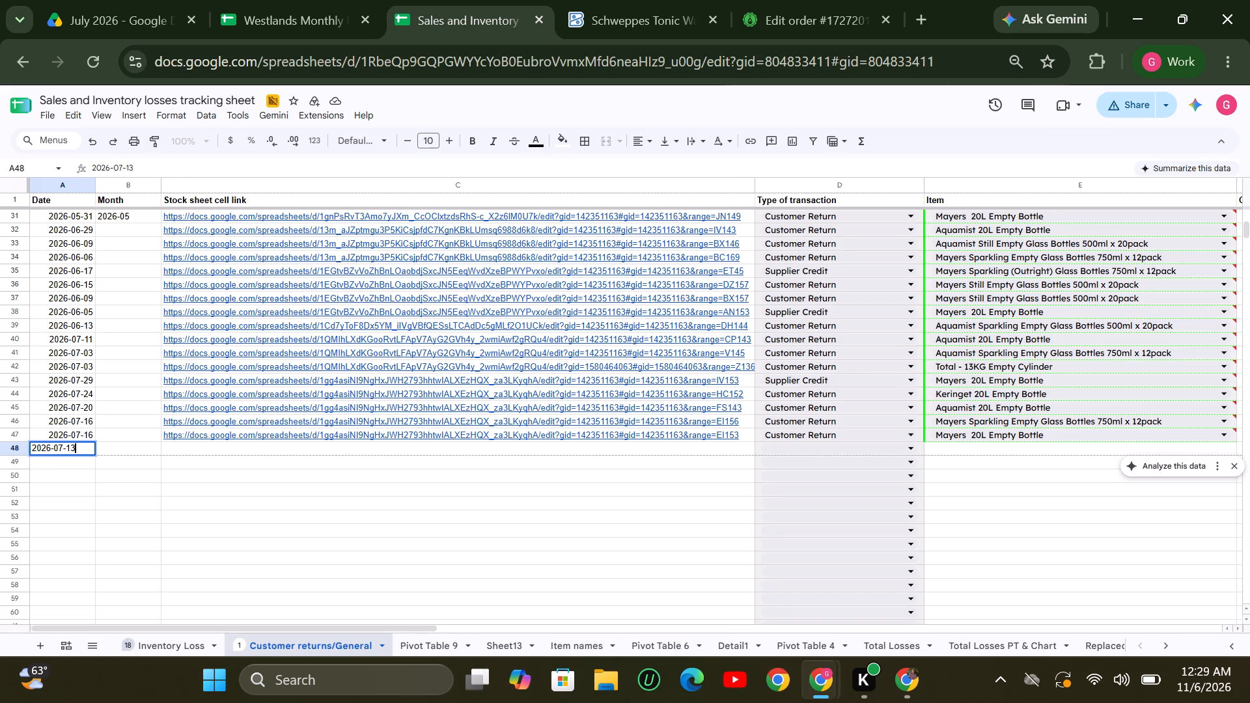
Set row 48's item to Mayers 20L Empty Bottle, copied from row 47, and its type of transaction to Customer Return.
{"action": "left_click", "coordinate": [1042, 441]}
{"action": "key", "text": "ctrl+c"}
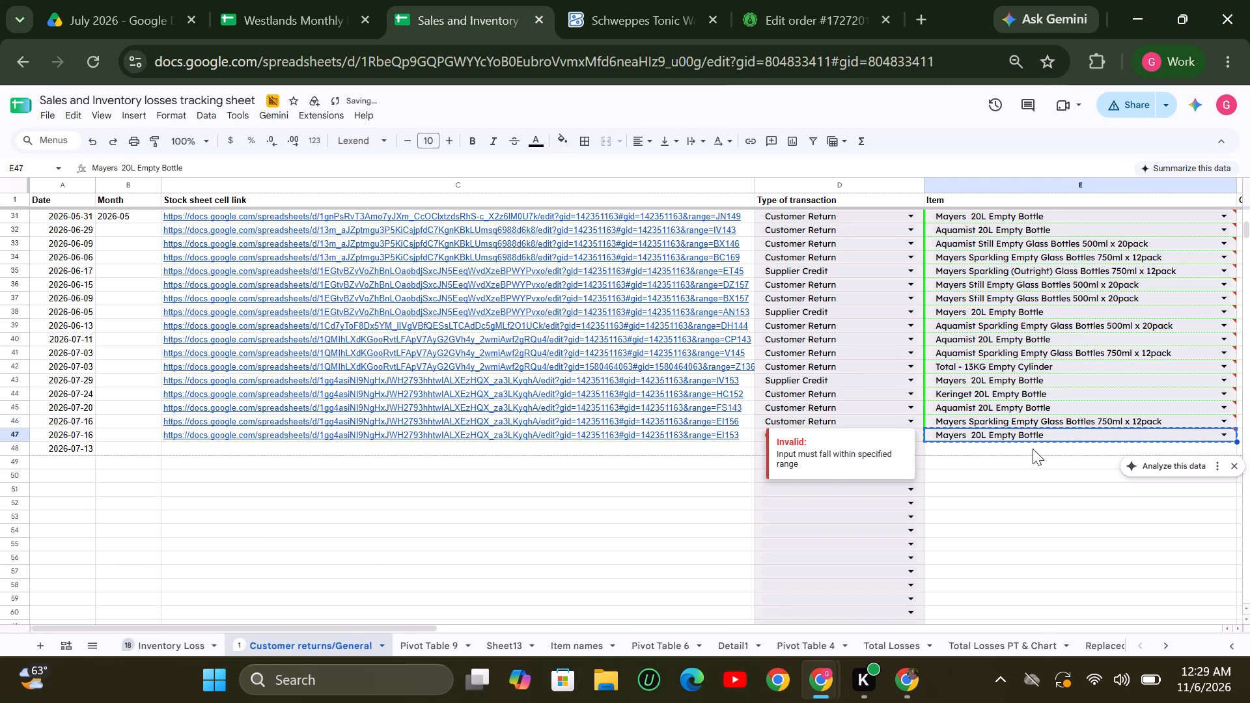
{"action": "left_click", "coordinate": [1033, 448]}
{"action": "key", "text": "ctrl+v"}
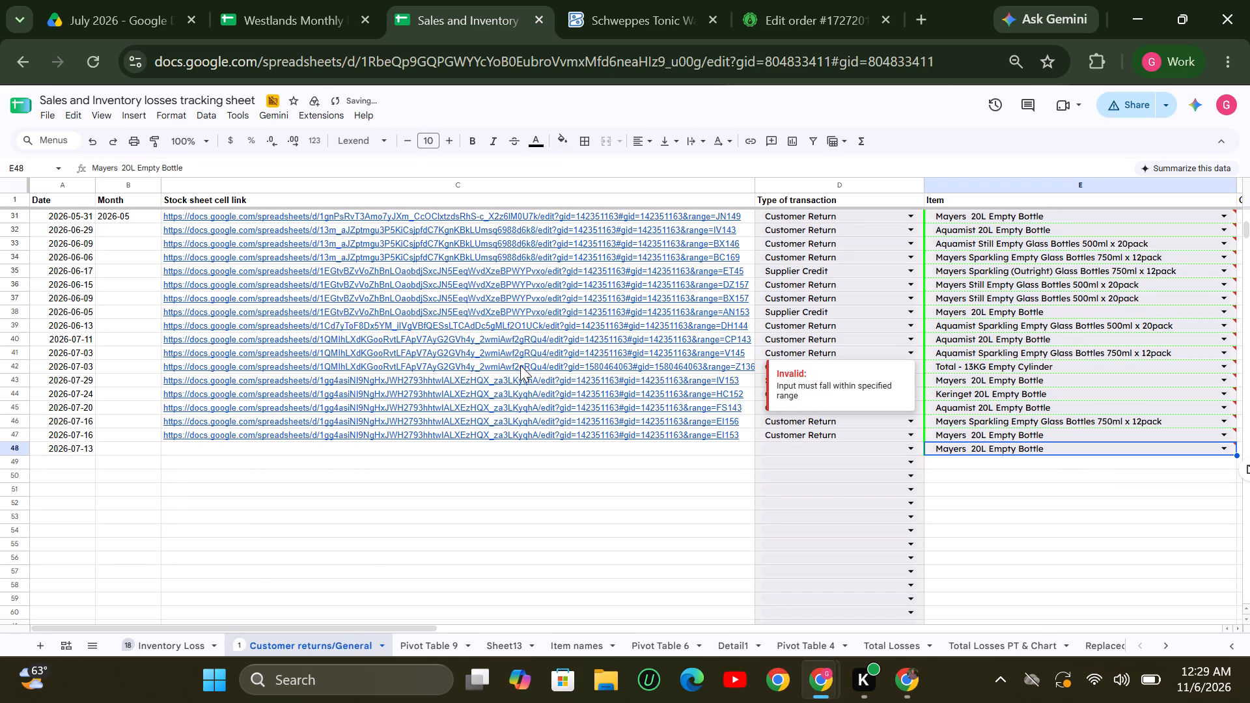
{"action": "left_click", "coordinate": [915, 448]}
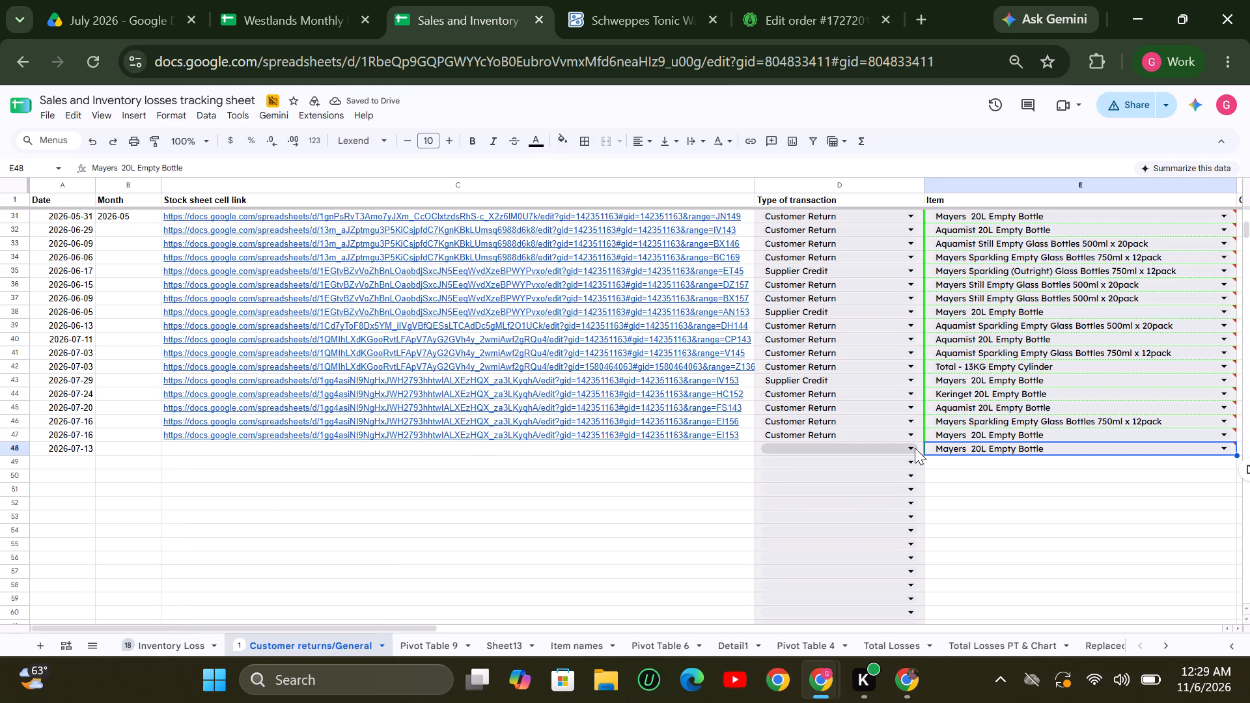
{"action": "left_click", "coordinate": [779, 473]}
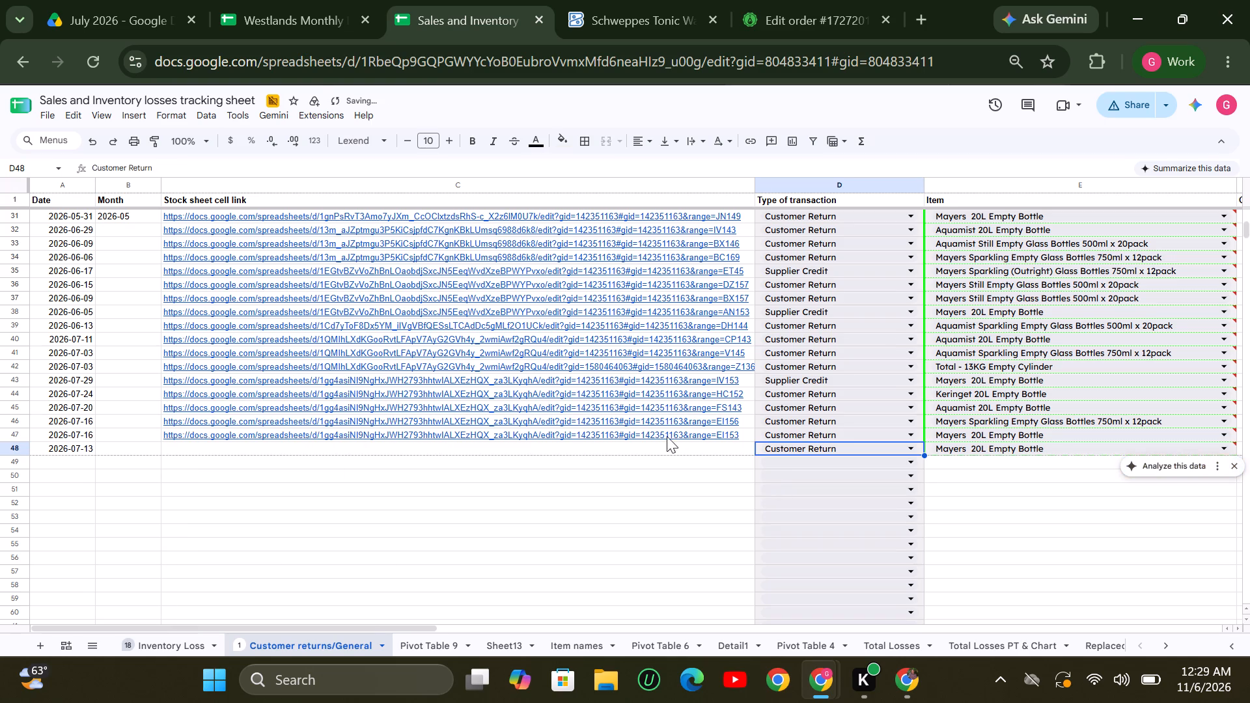
Get the link to the Westlands tracker's cell DH153 and paste it as row 48's stock sheet cell link.
{"action": "left_click", "coordinate": [648, 447]}
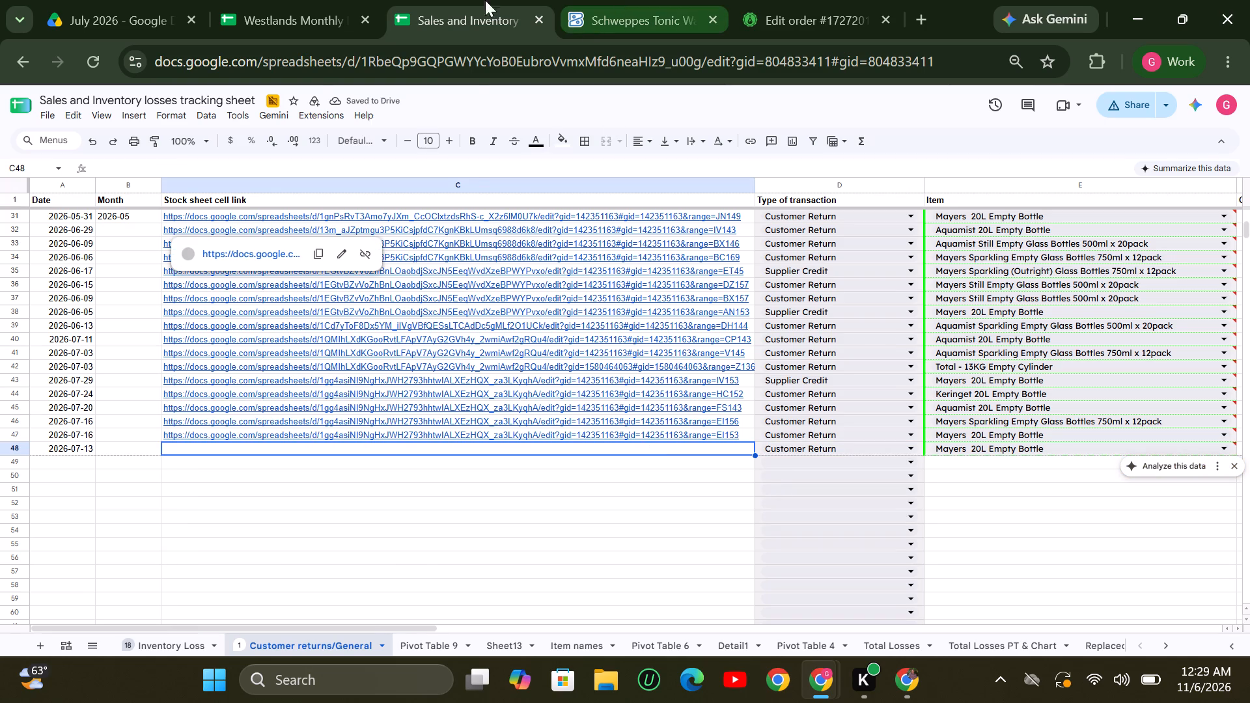
{"action": "left_click", "coordinate": [303, 18]}
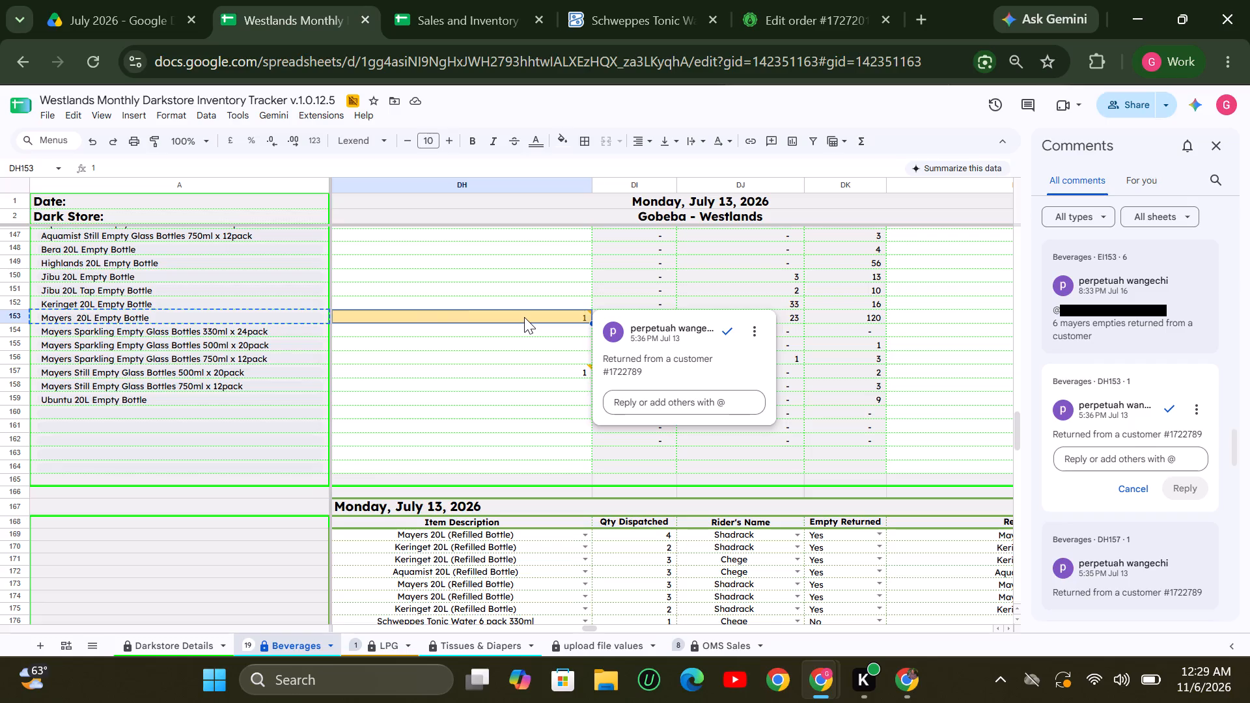
{"action": "left_click", "coordinate": [448, 21]}
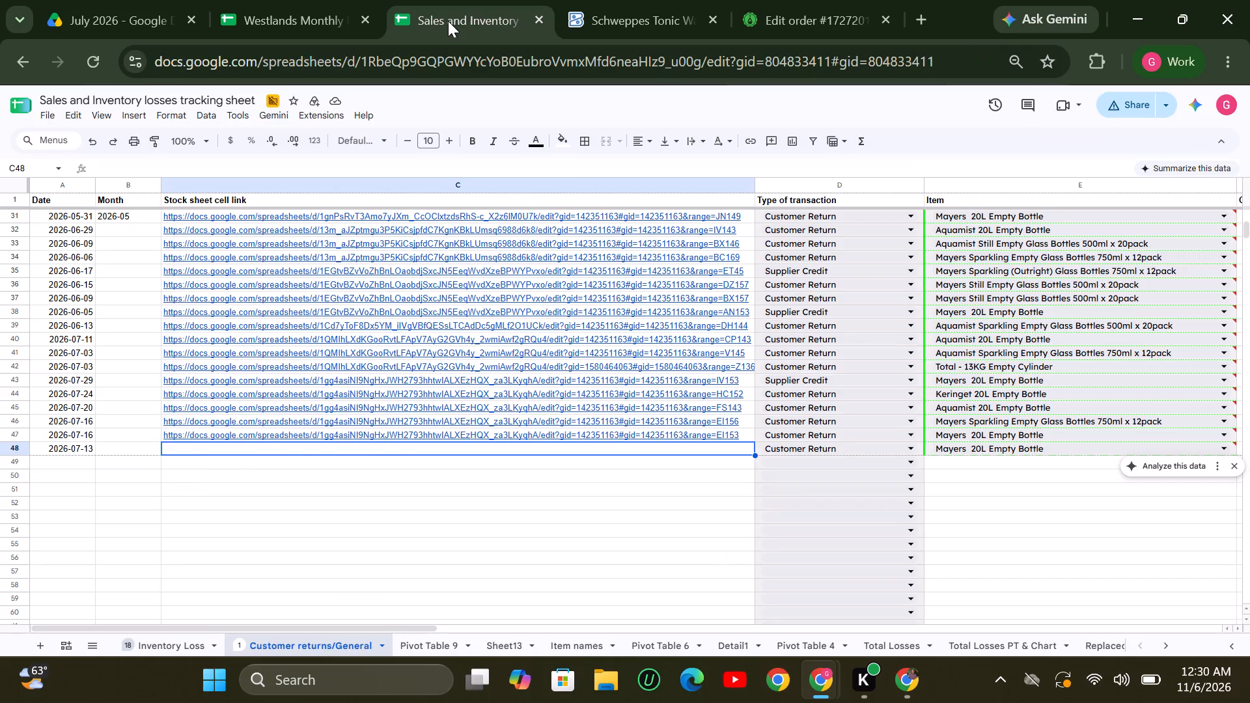
{"action": "left_click", "coordinate": [277, 17]}
{"action": "left_click", "coordinate": [479, 314]}
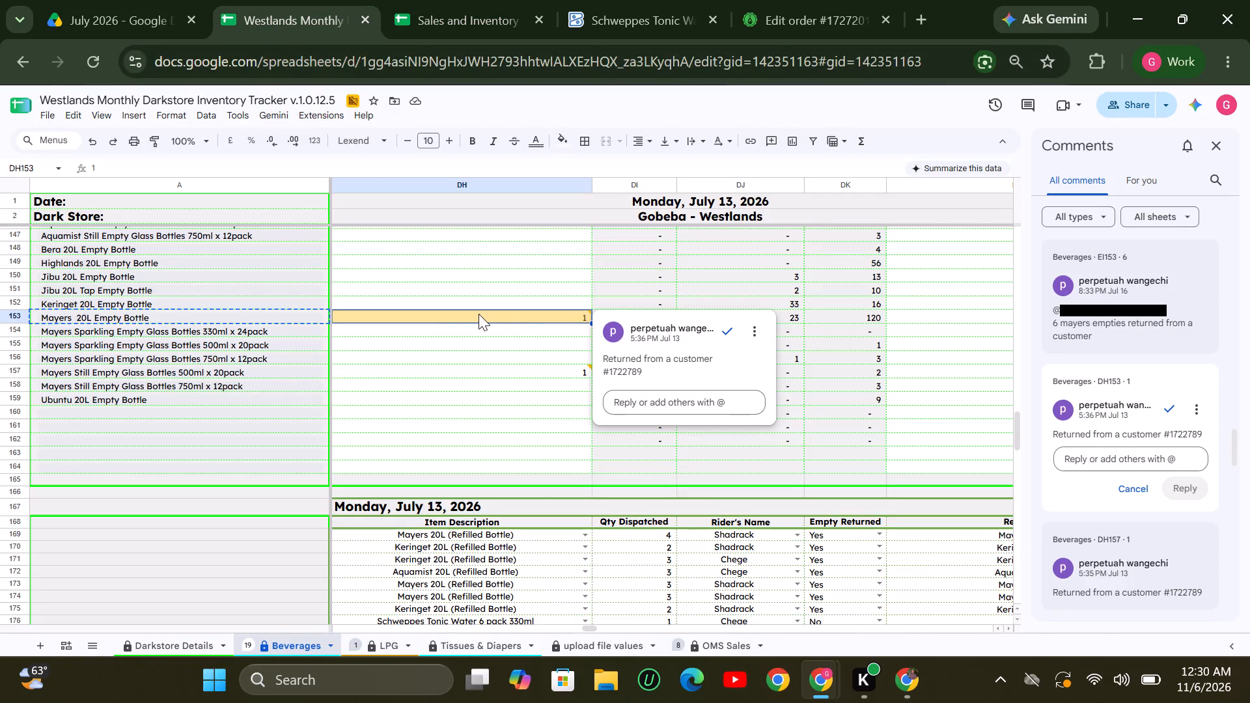
{"action": "right_click", "coordinate": [479, 314]}
{"action": "scroll", "coordinate": [603, 564], "scroll_direction": "down", "scroll_amount": 4}
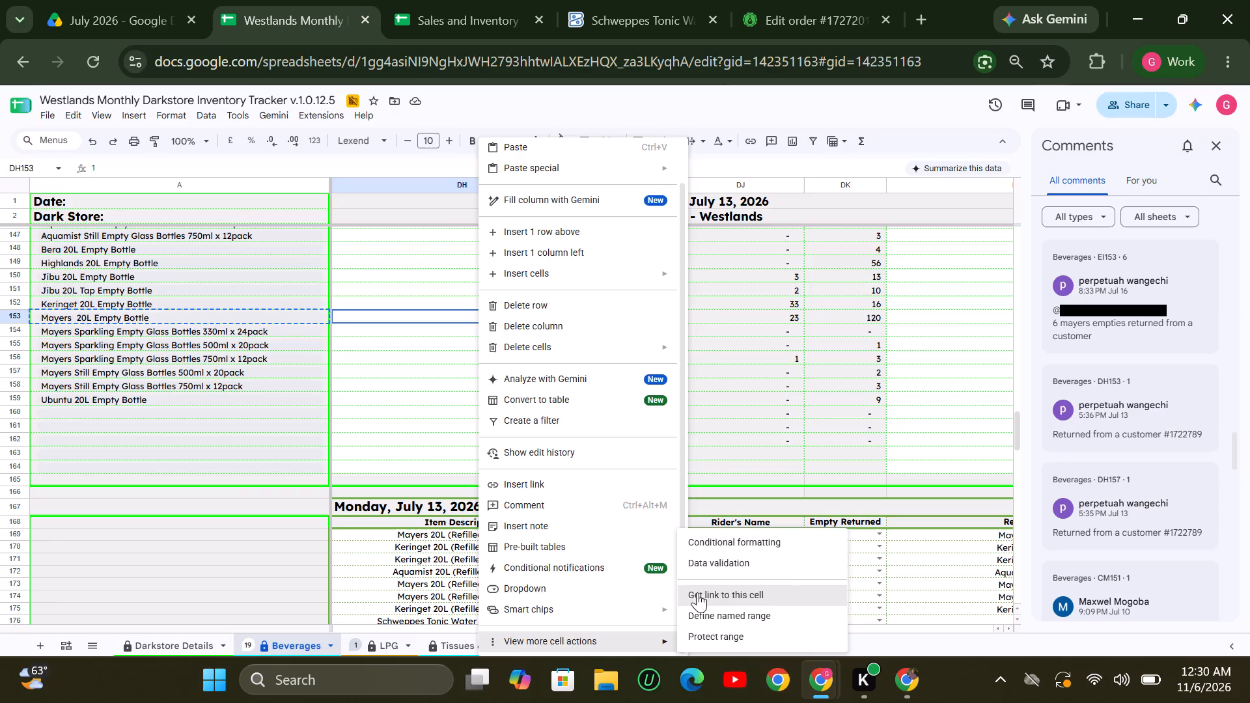
{"action": "left_click", "coordinate": [697, 592]}
{"action": "left_click", "coordinate": [447, 10]}
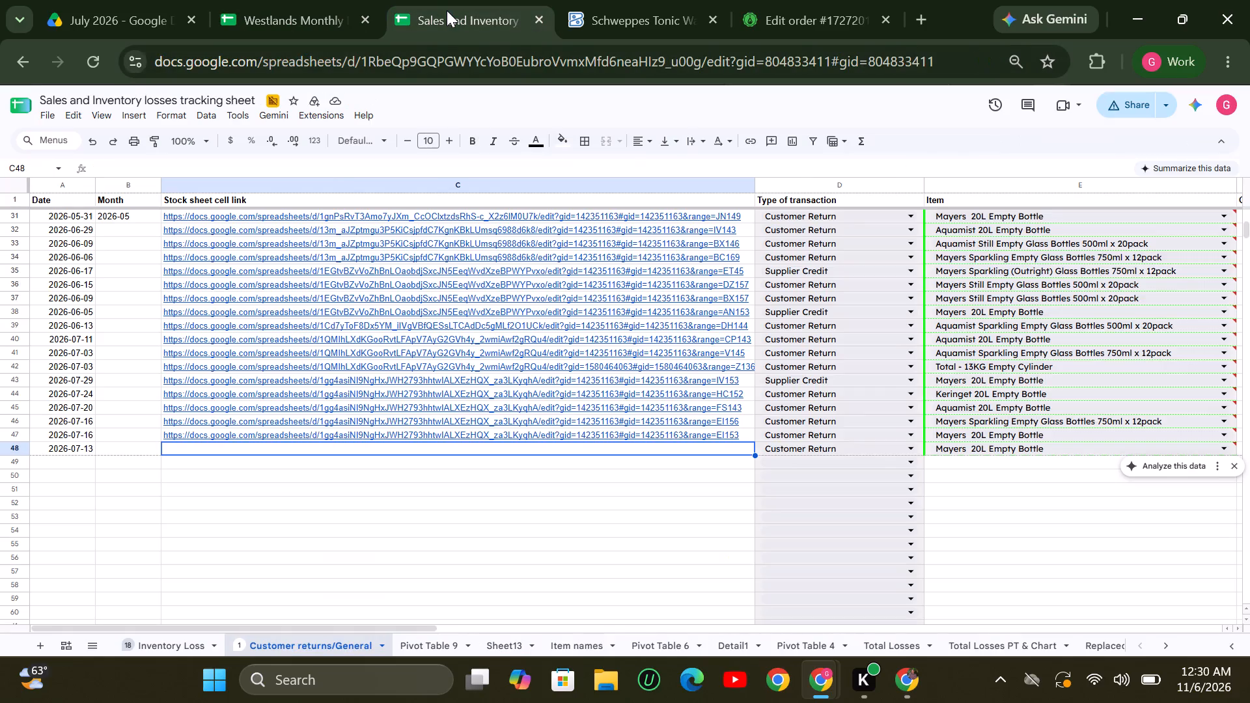
{"action": "key", "text": "ctrl+v"}
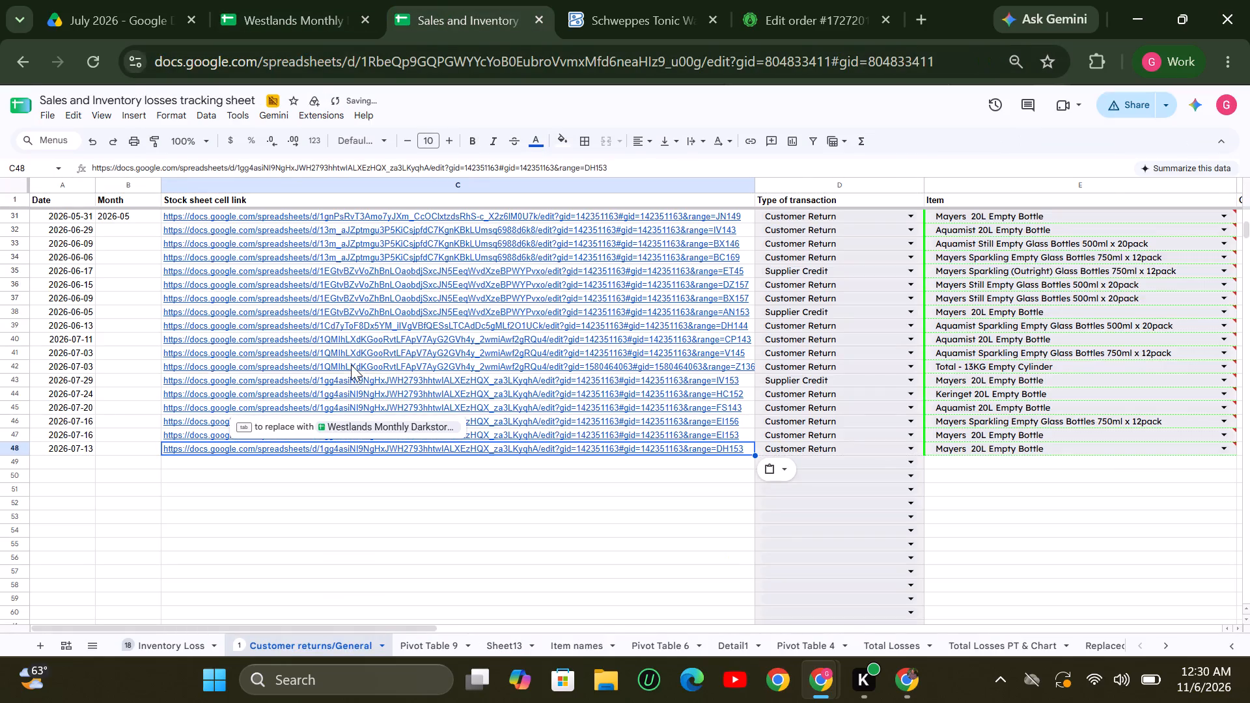
{"action": "left_click", "coordinate": [317, 505]}
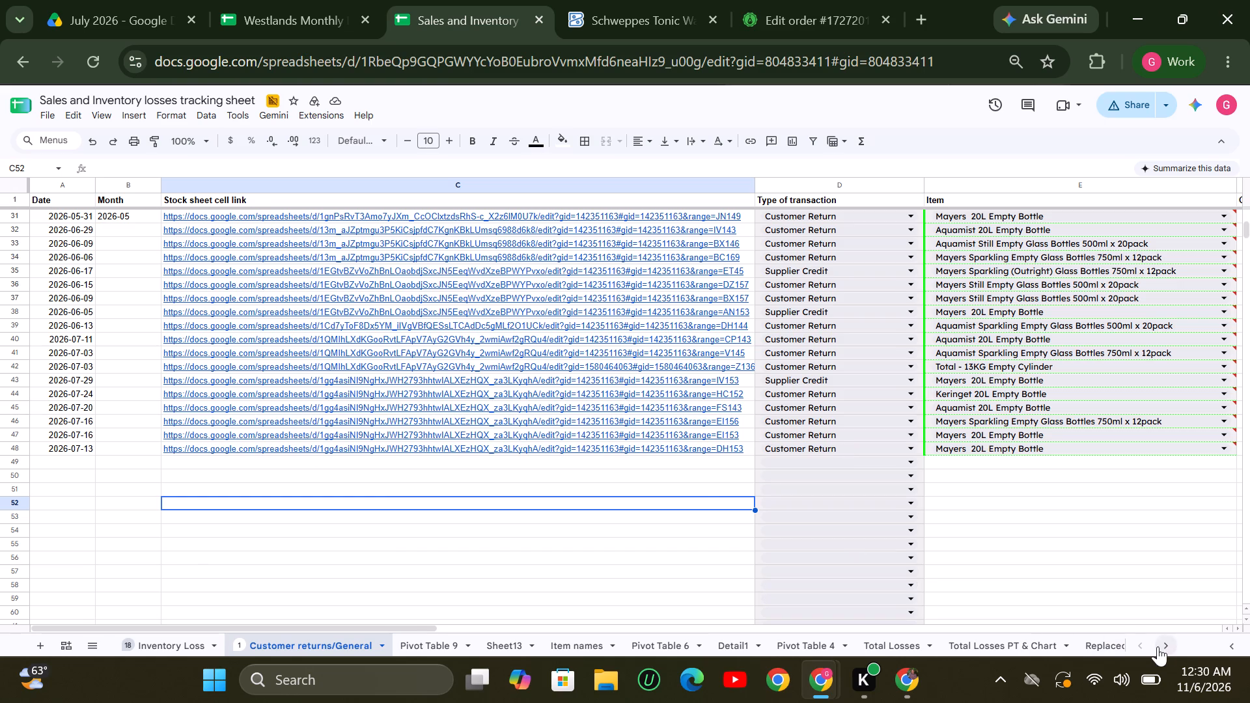
Enter 1 as row 48's quantity.
{"action": "left_click", "coordinate": [1115, 631]}
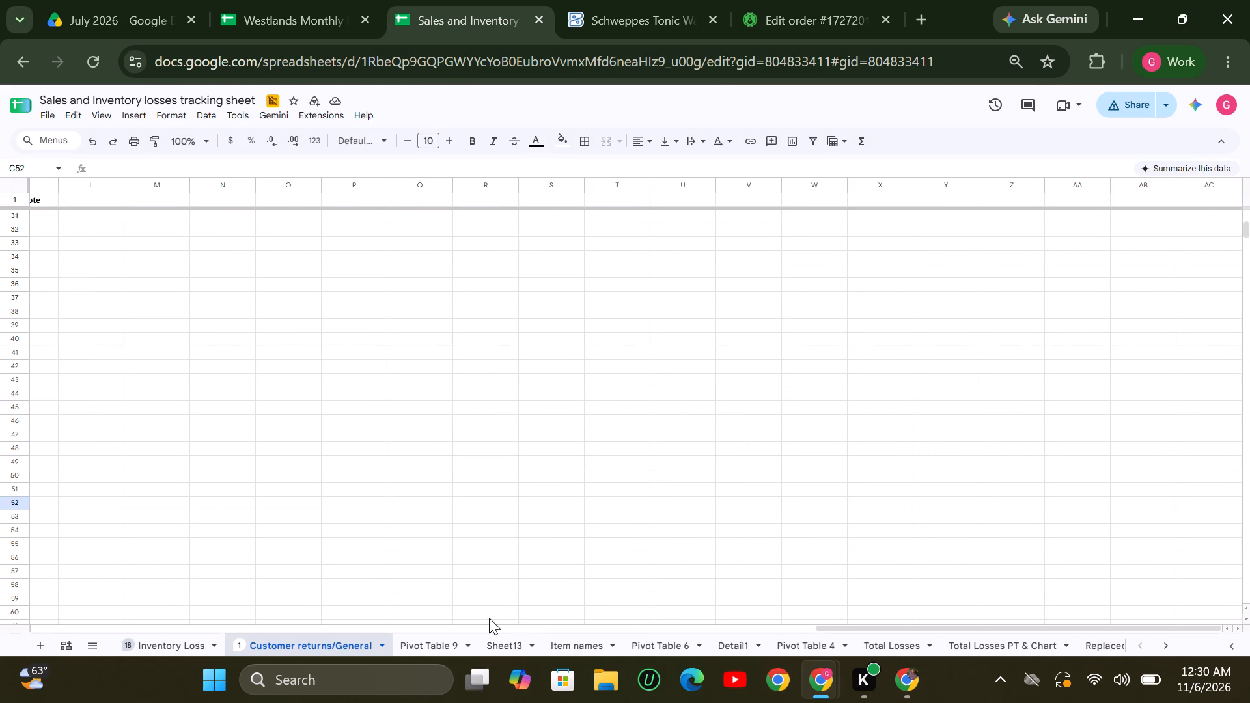
{"action": "left_click", "coordinate": [62, 629]}
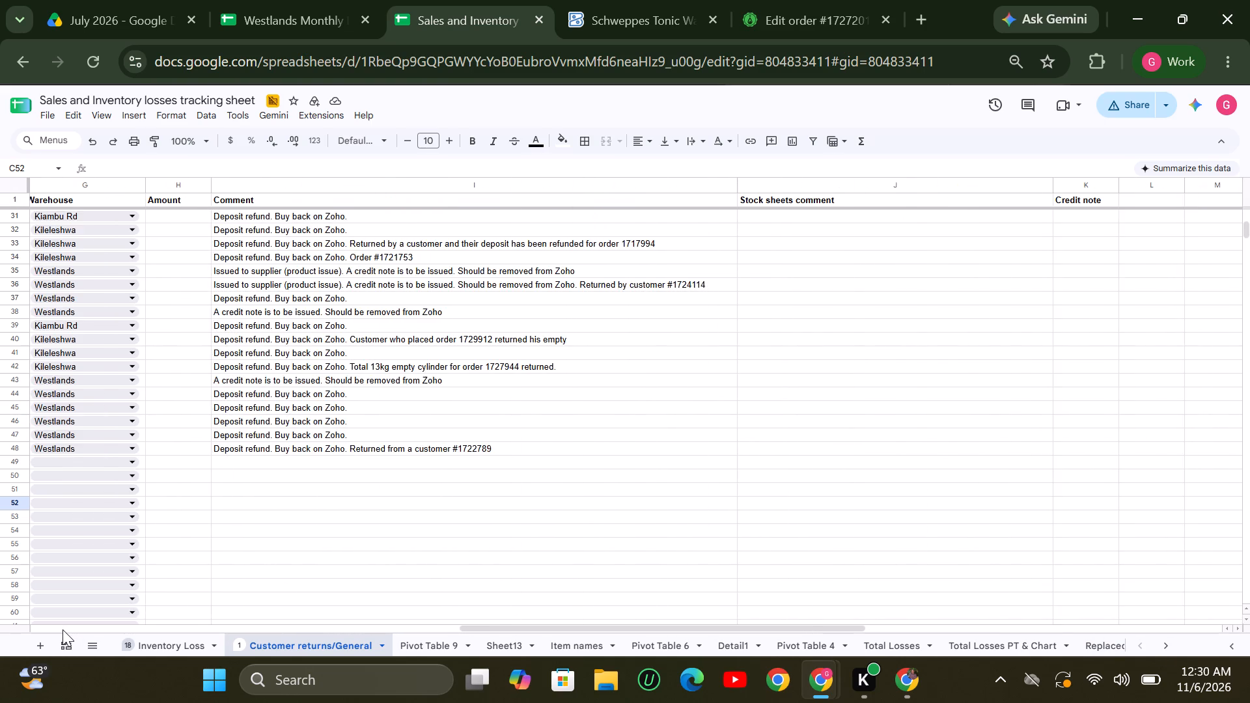
{"action": "left_click", "coordinate": [62, 629]}
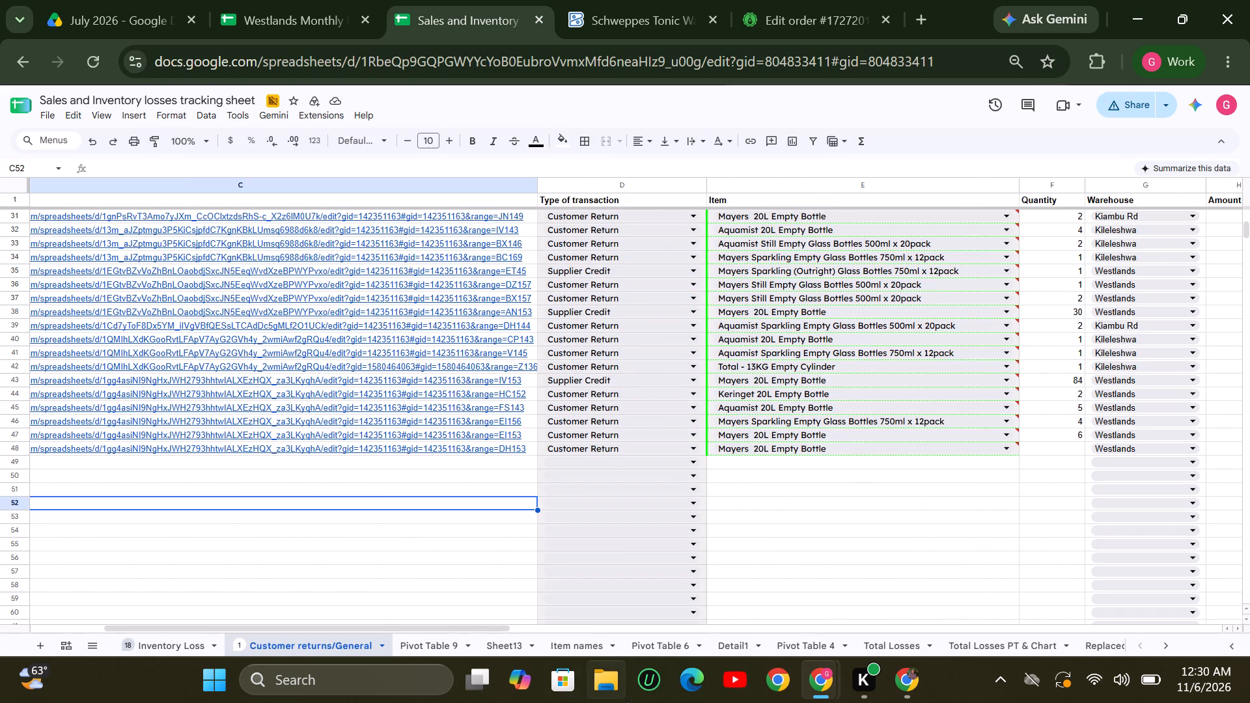
{"action": "left_click", "coordinate": [1044, 450]}
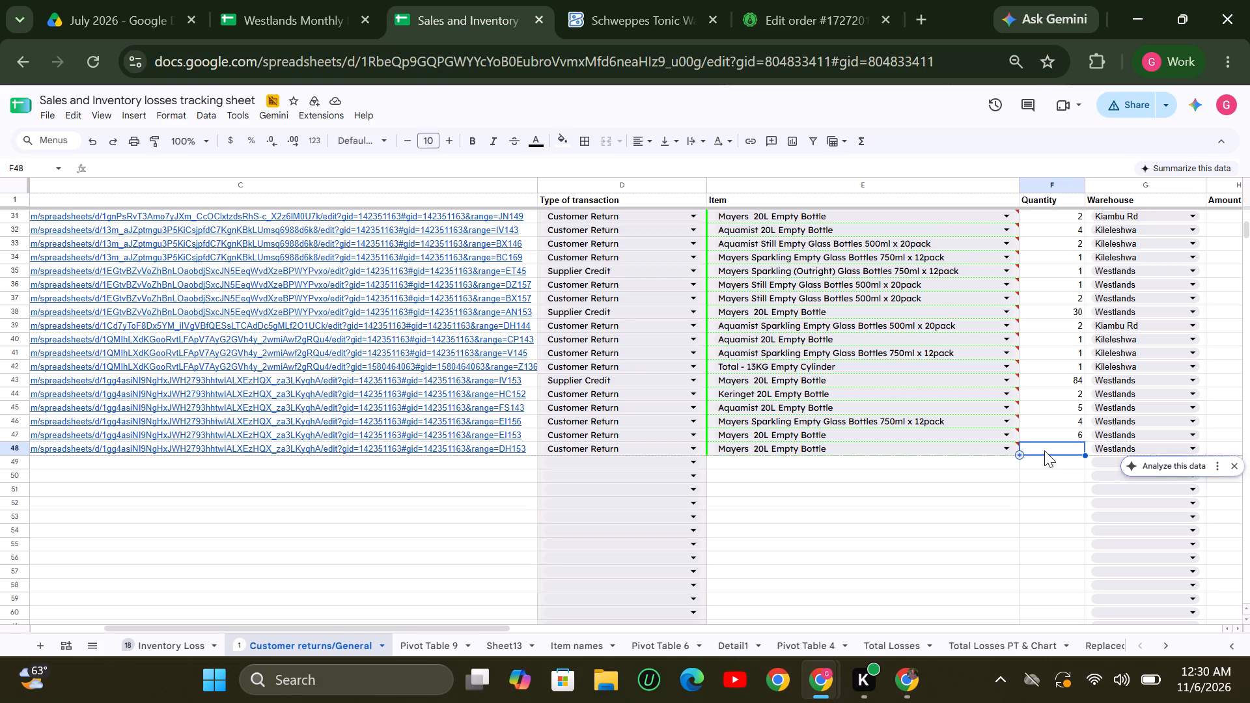
{"action": "key", "text": "1"}
{"action": "left_click", "coordinate": [958, 523]}
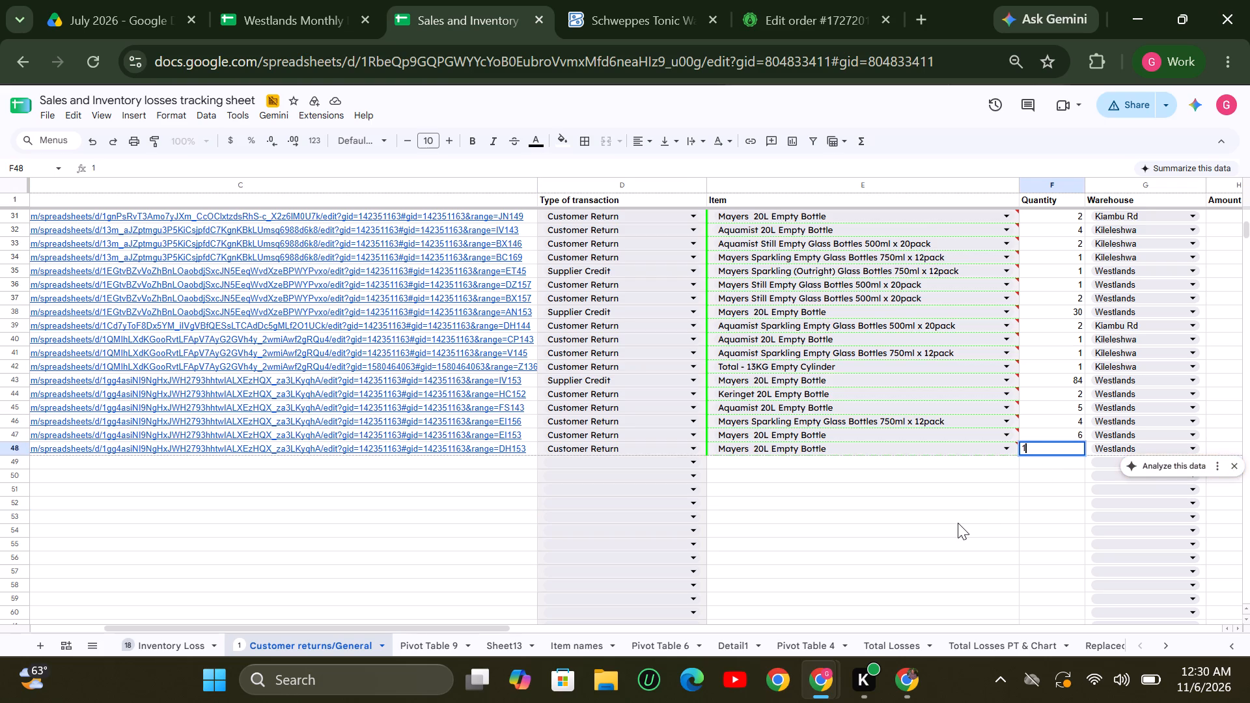
Go through the Westlands tracker's comments from DH153 onward and open the customer-return comment on cell DH157.
{"action": "triple_click", "coordinate": [1234, 627]}
{"action": "triple_click", "coordinate": [1234, 627]}
{"action": "left_click", "coordinate": [1234, 627]}
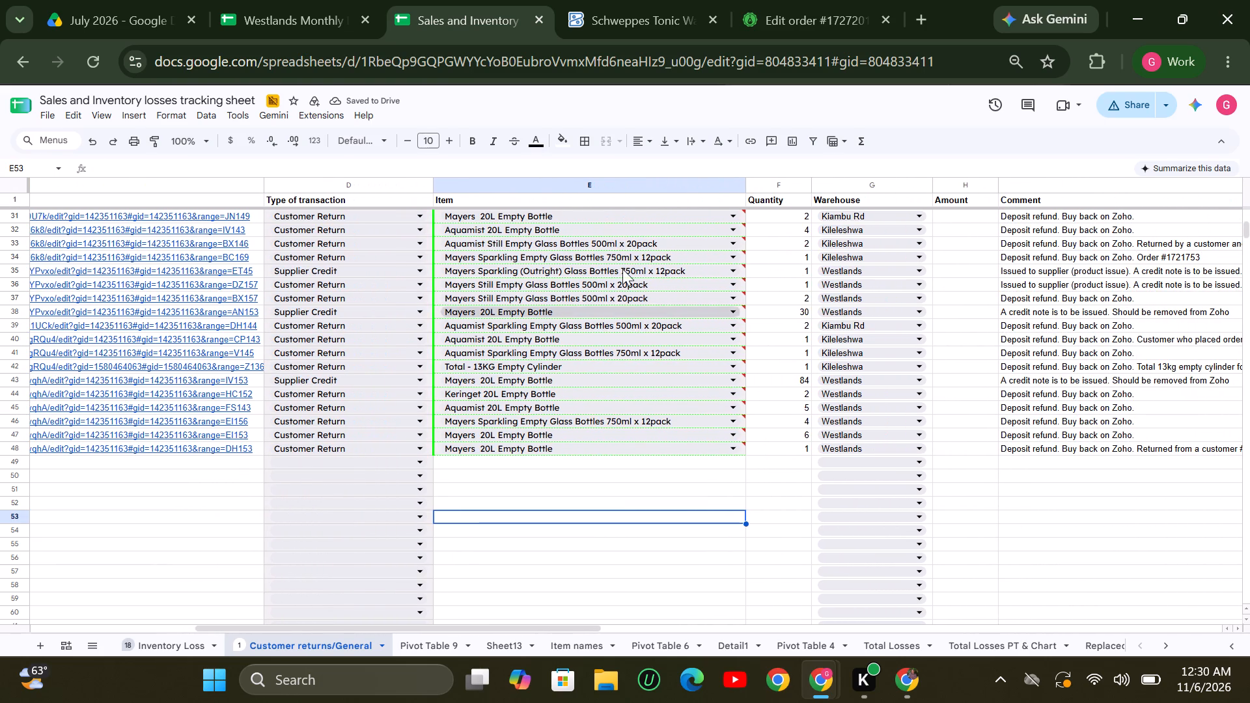
{"action": "left_click", "coordinate": [323, 21]}
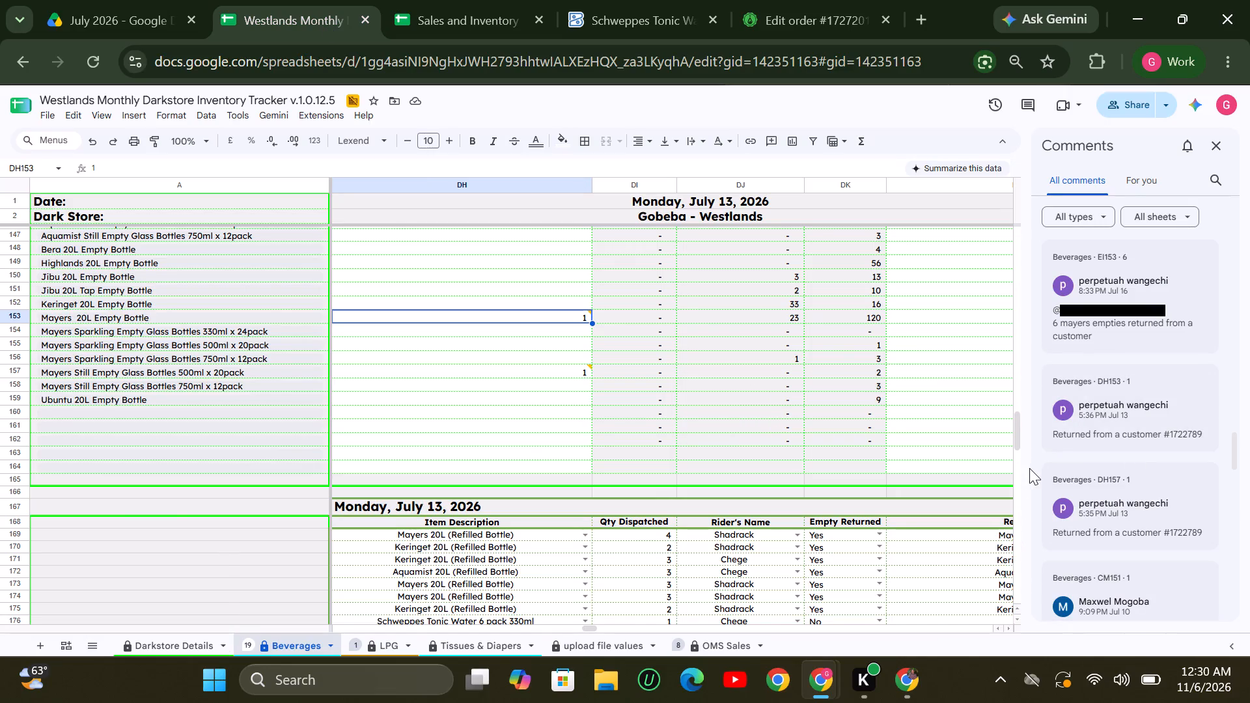
{"action": "left_click", "coordinate": [1080, 440]}
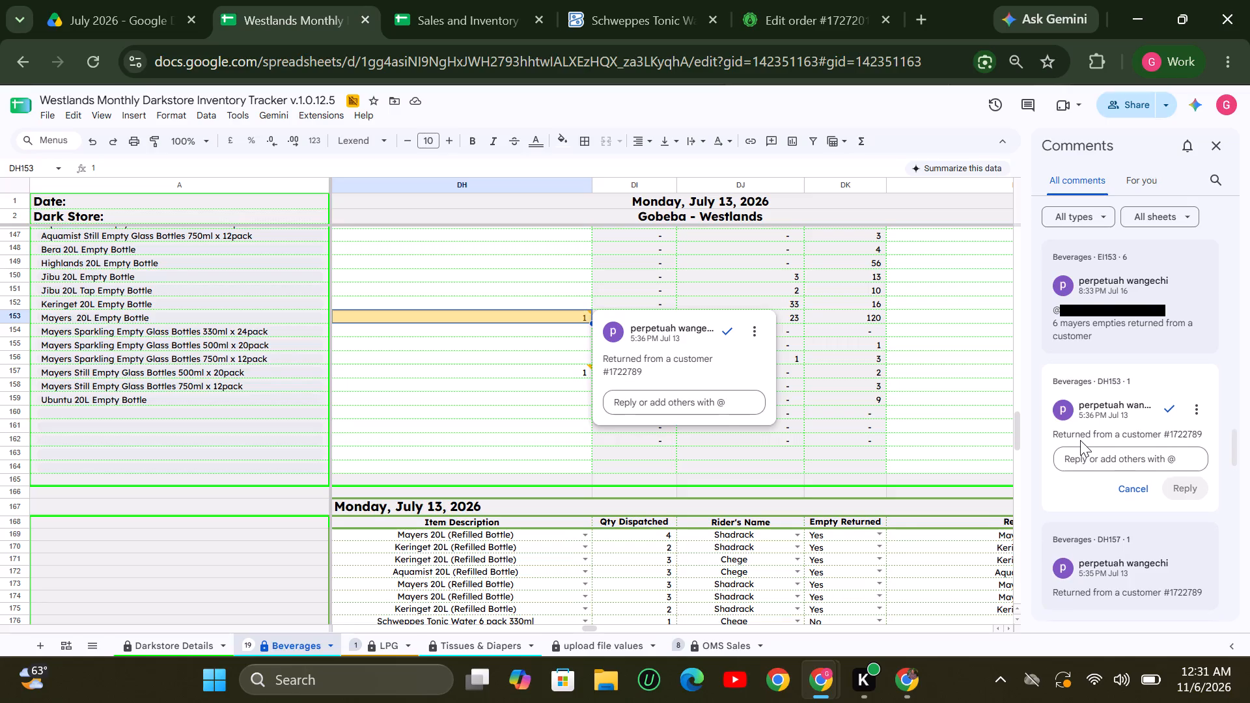
{"action": "scroll", "coordinate": [1080, 440], "scroll_direction": "down", "scroll_amount": 3}
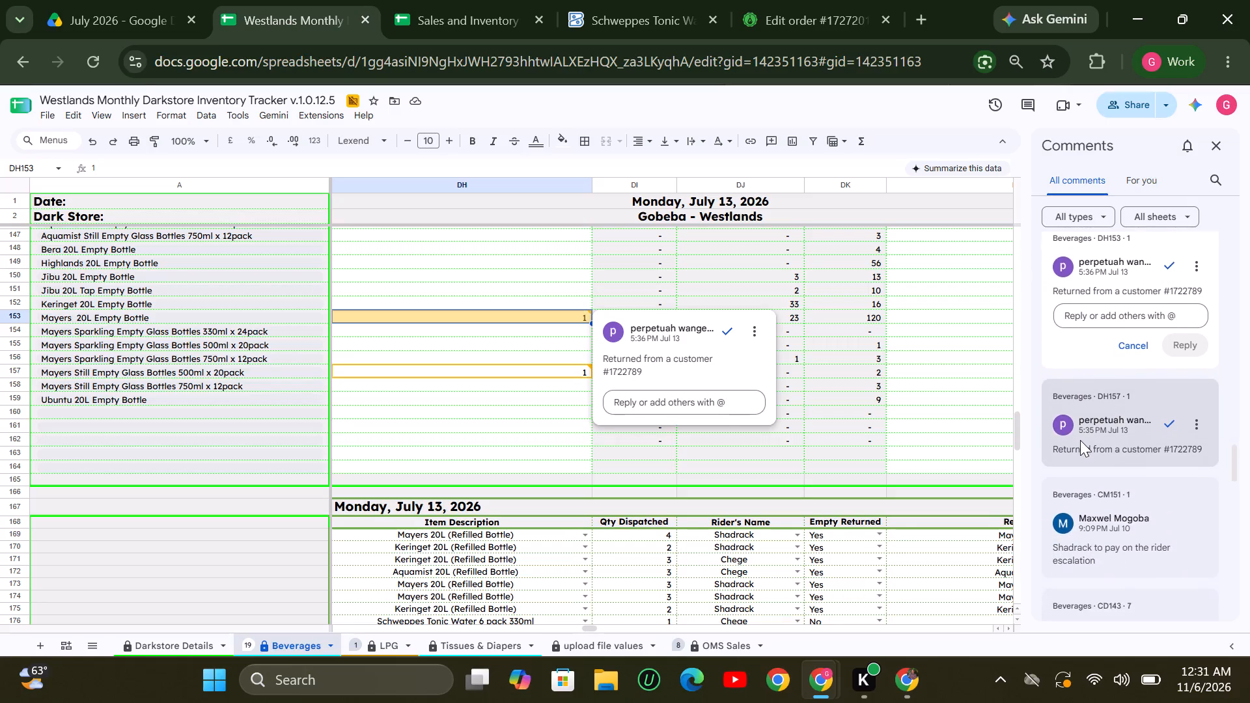
{"action": "scroll", "coordinate": [1080, 440], "scroll_direction": "down", "scroll_amount": 1}
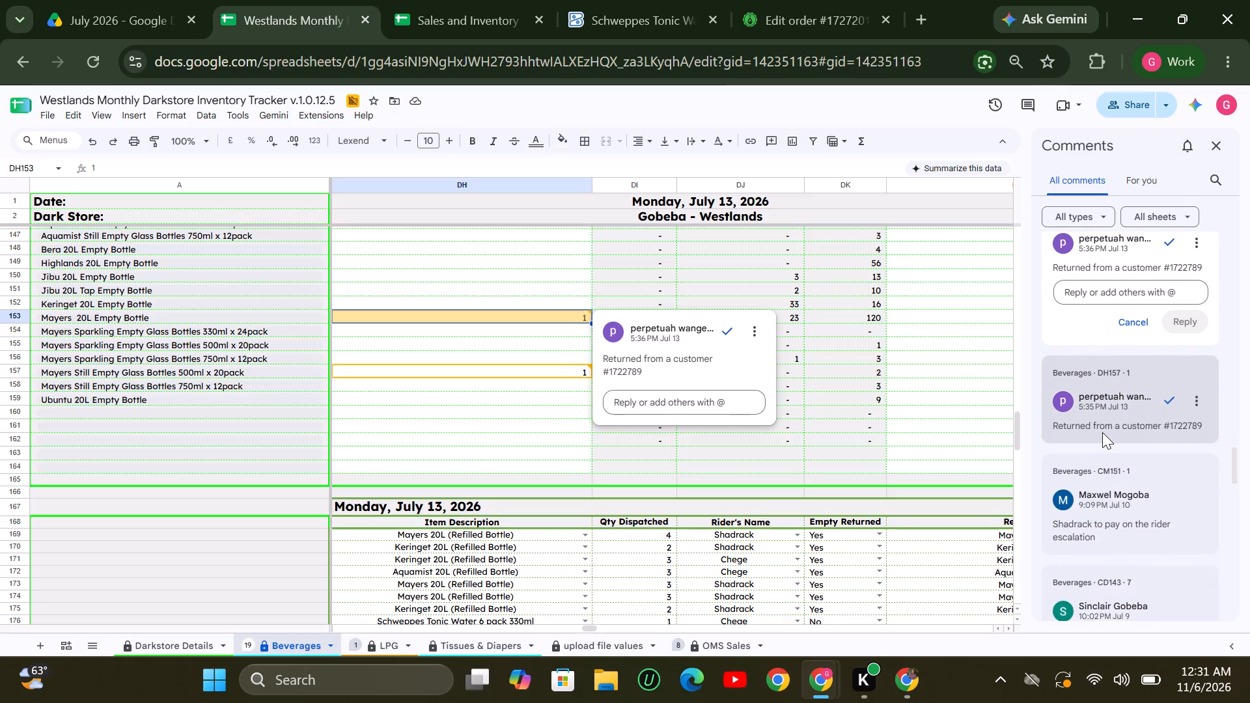
{"action": "left_click", "coordinate": [1102, 432]}
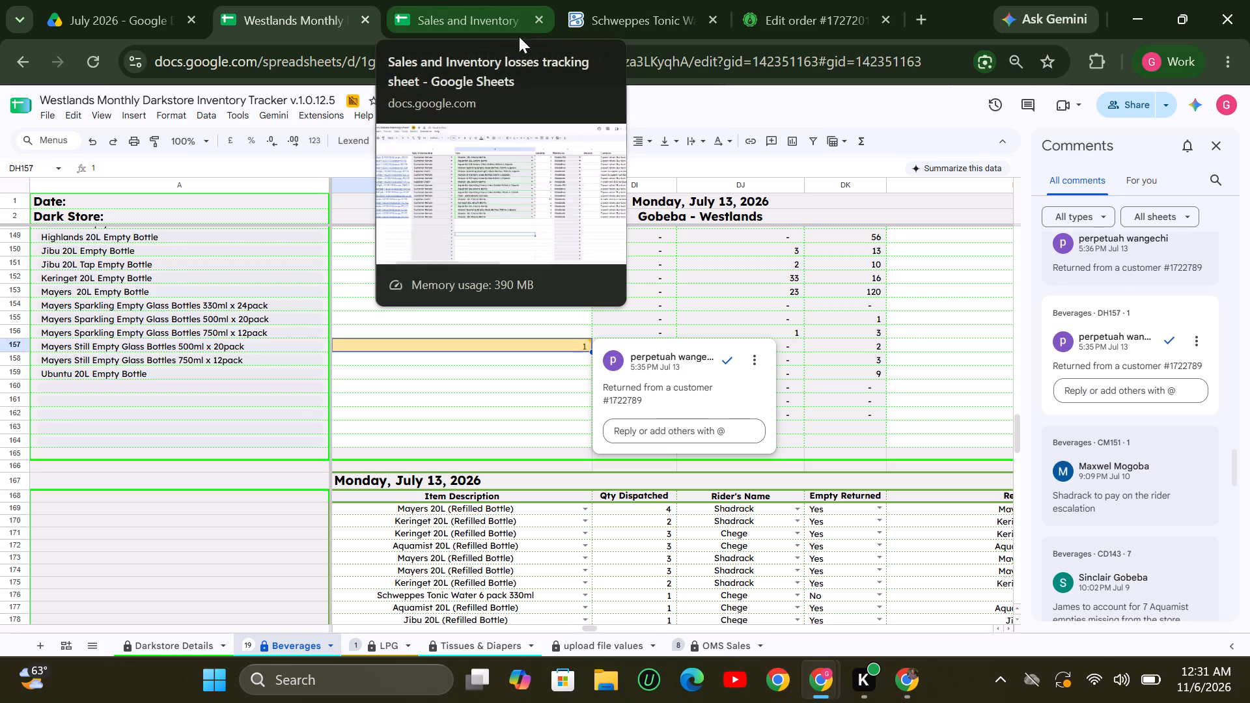
{"action": "left_click", "coordinate": [468, 0]}
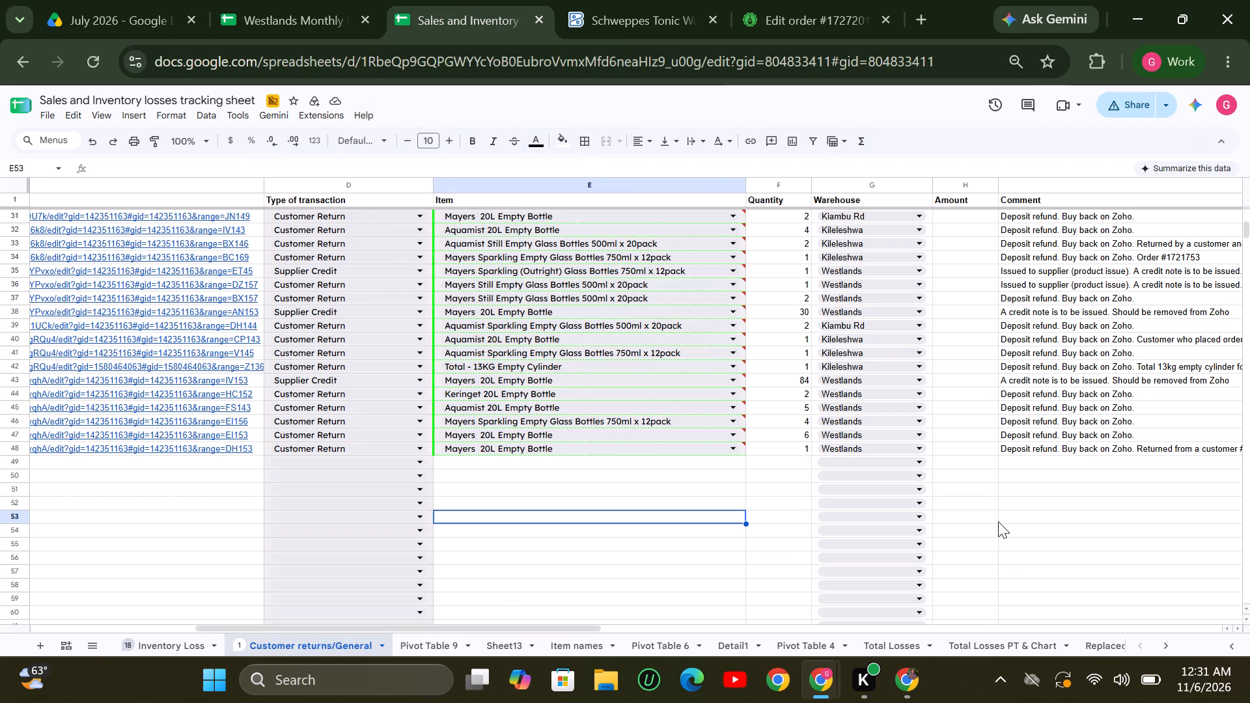
{"action": "triple_click", "coordinate": [1243, 628]}
{"action": "left_click", "coordinate": [1243, 628]}
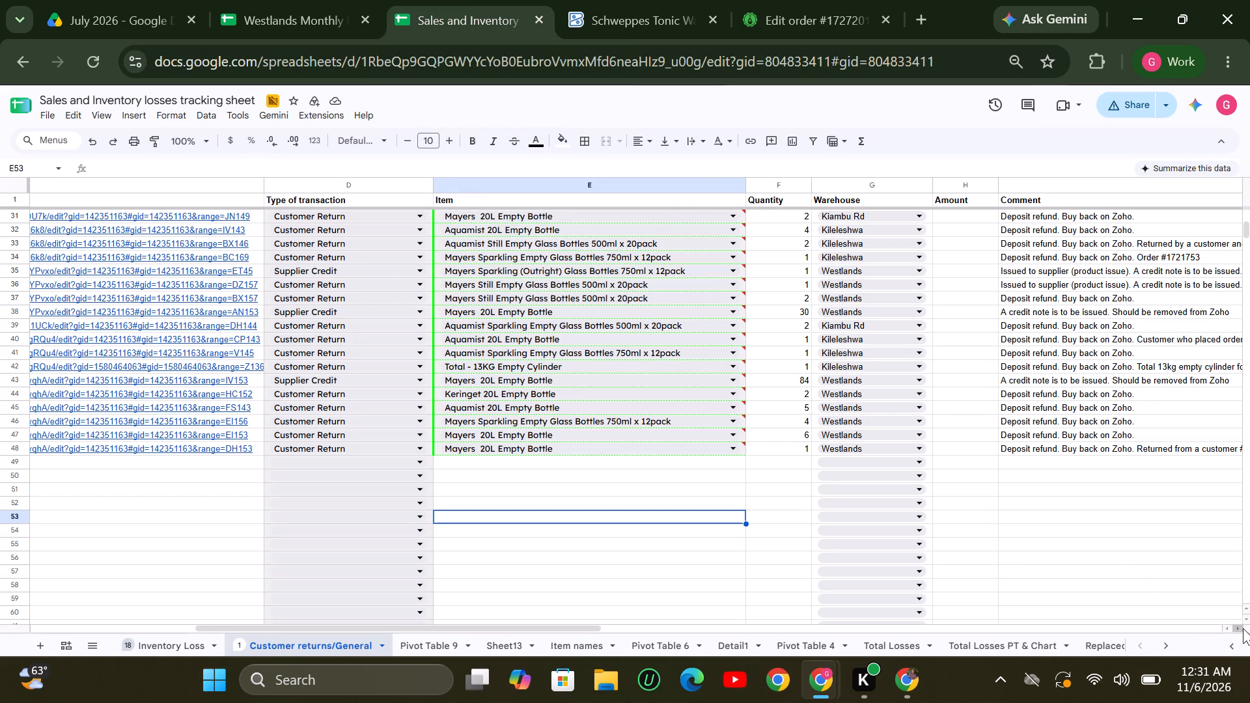
{"action": "left_click_drag", "start_coordinate": [1243, 628], "coordinate": [1233, 629]}
{"action": "triple_click", "coordinate": [1233, 629]}
{"action": "left_click", "coordinate": [1233, 629]}
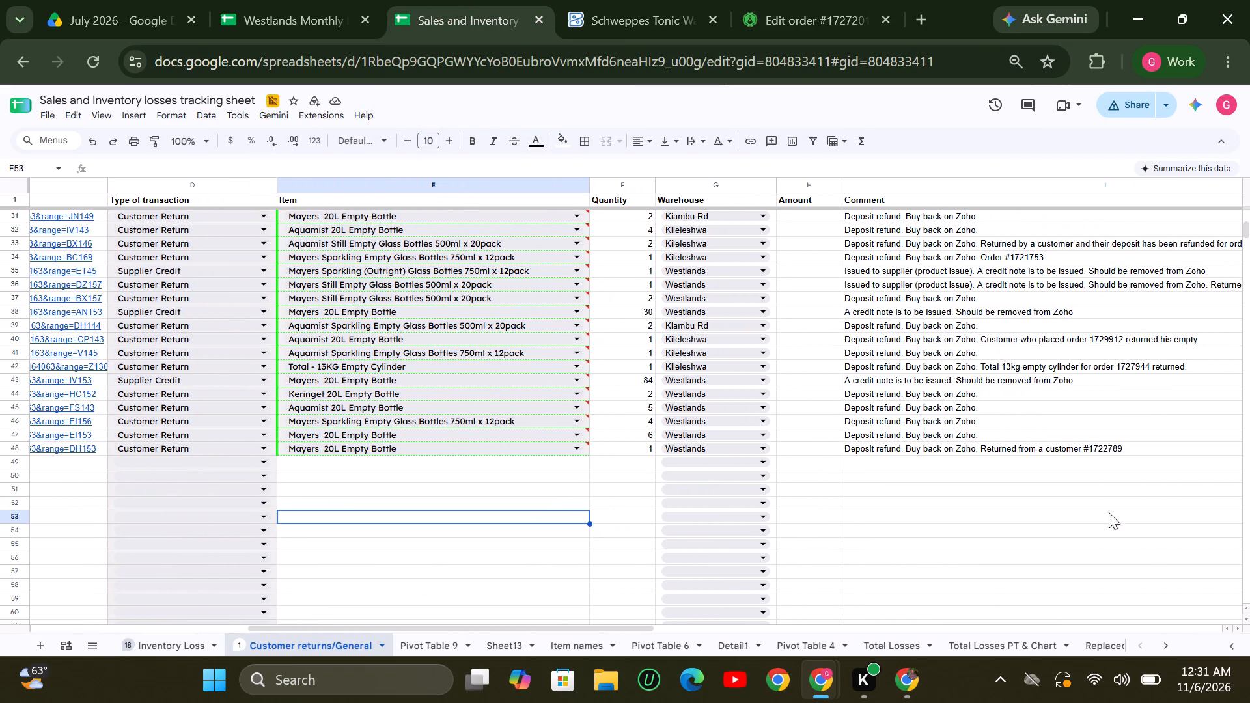
{"action": "left_click", "coordinate": [1051, 447]}
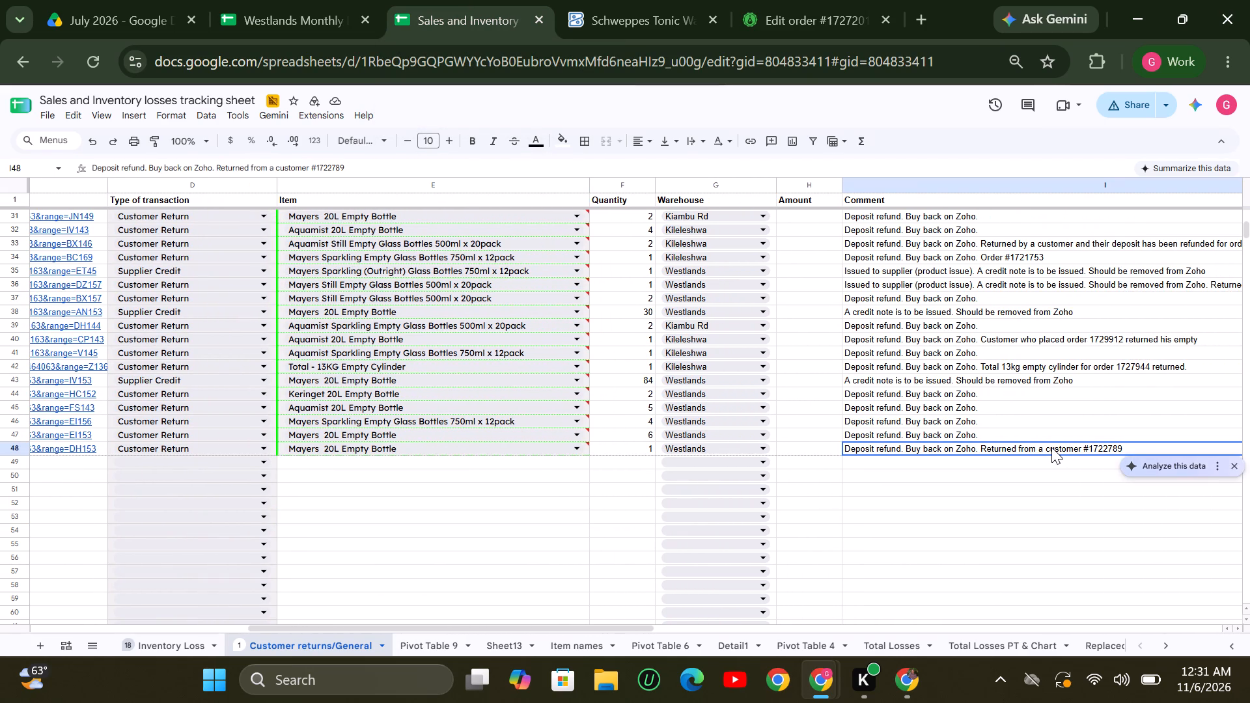
{"action": "key", "text": "ctrl+c"}
{"action": "key", "text": "Down"}
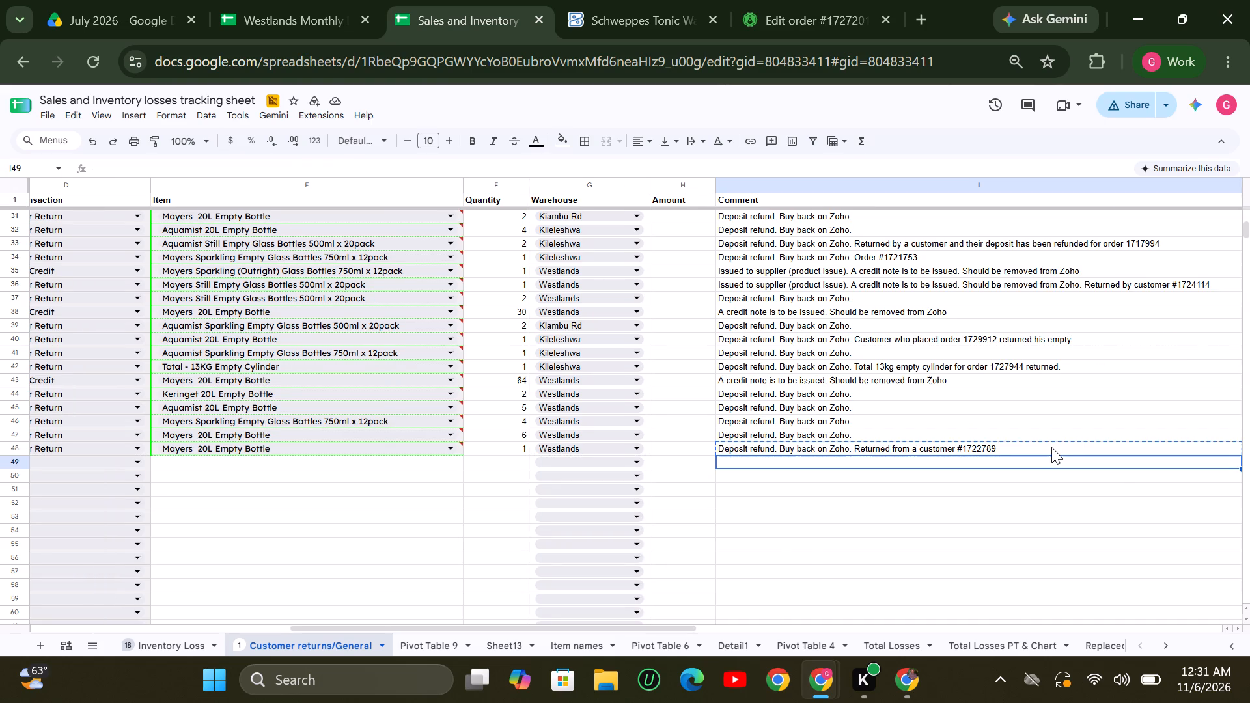
{"action": "key", "text": "ctrl+v"}
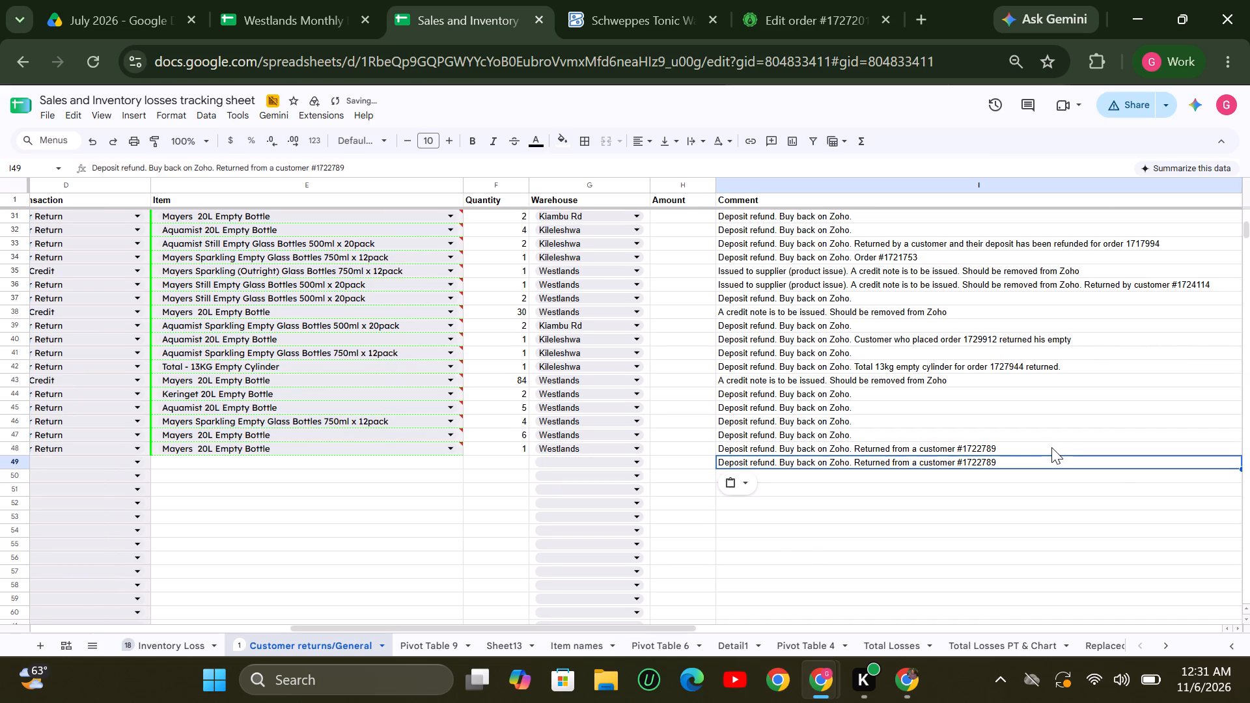
Set row 49's warehouse to Westlands and its quantity to 1.
{"action": "left_click", "coordinate": [640, 463]}
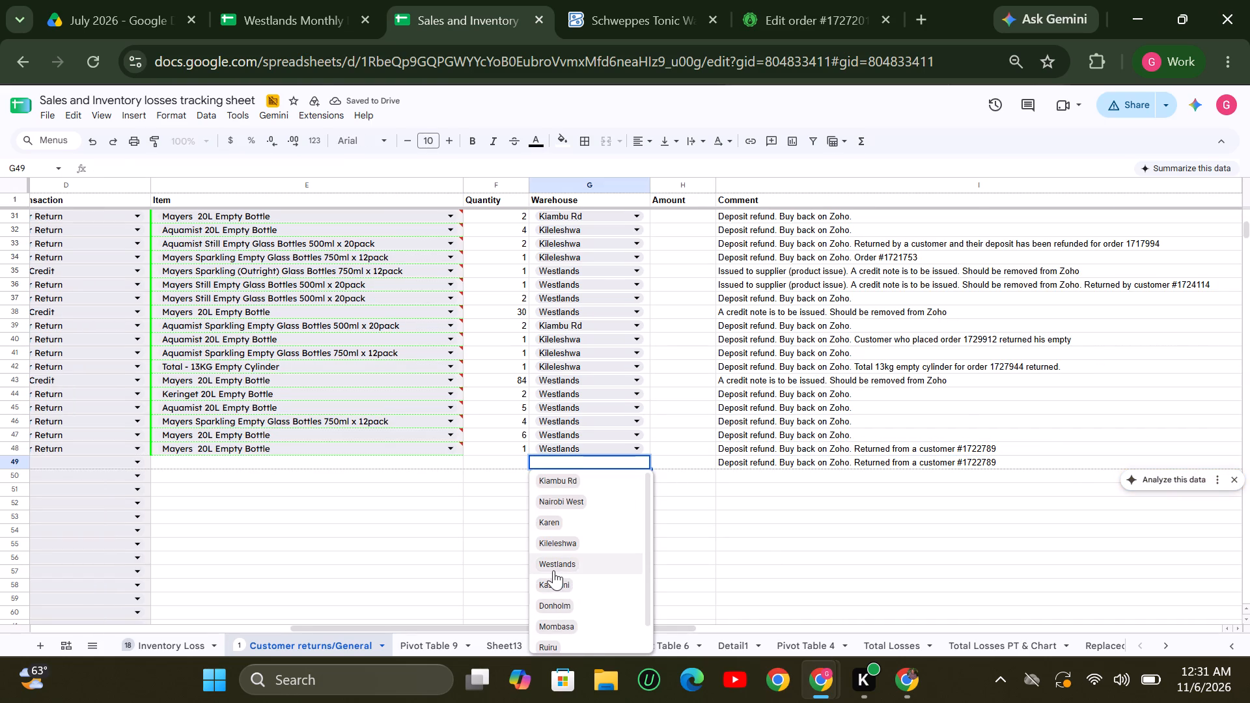
{"action": "left_click", "coordinate": [553, 570]}
{"action": "left_click", "coordinate": [483, 463]}
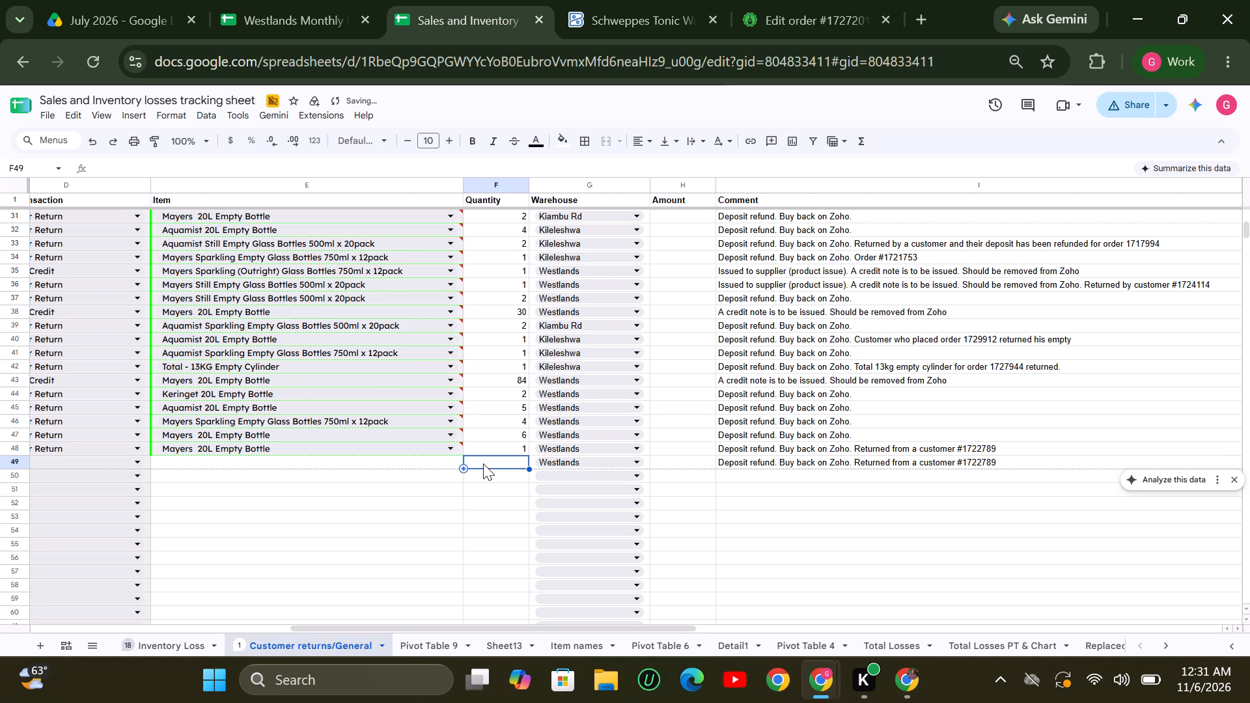
{"action": "key", "text": "1"}
Copy the item name "Mayers Still Empty Glass Bottles 500ml x 20pack" from the Westlands tracker's row 157 into row 49's item cell.
{"action": "left_click", "coordinate": [417, 462]}
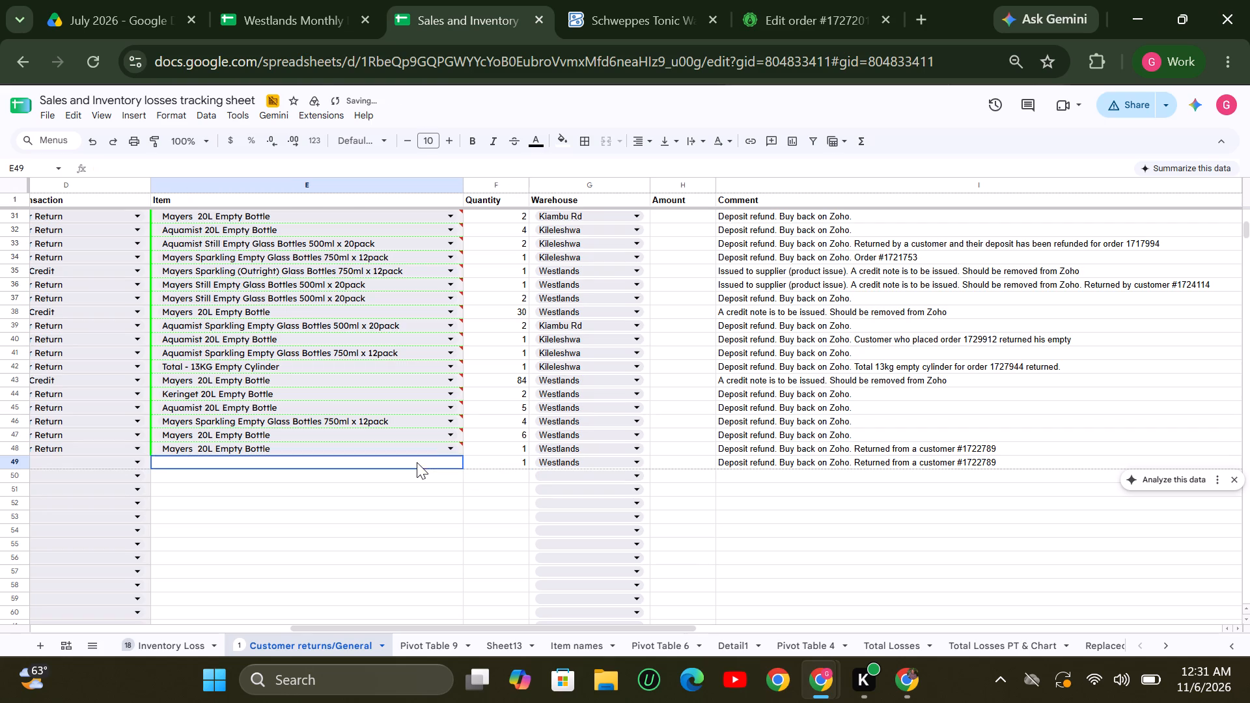
{"action": "scroll", "coordinate": [283, 21], "scroll_direction": "left", "scroll_amount": 1}
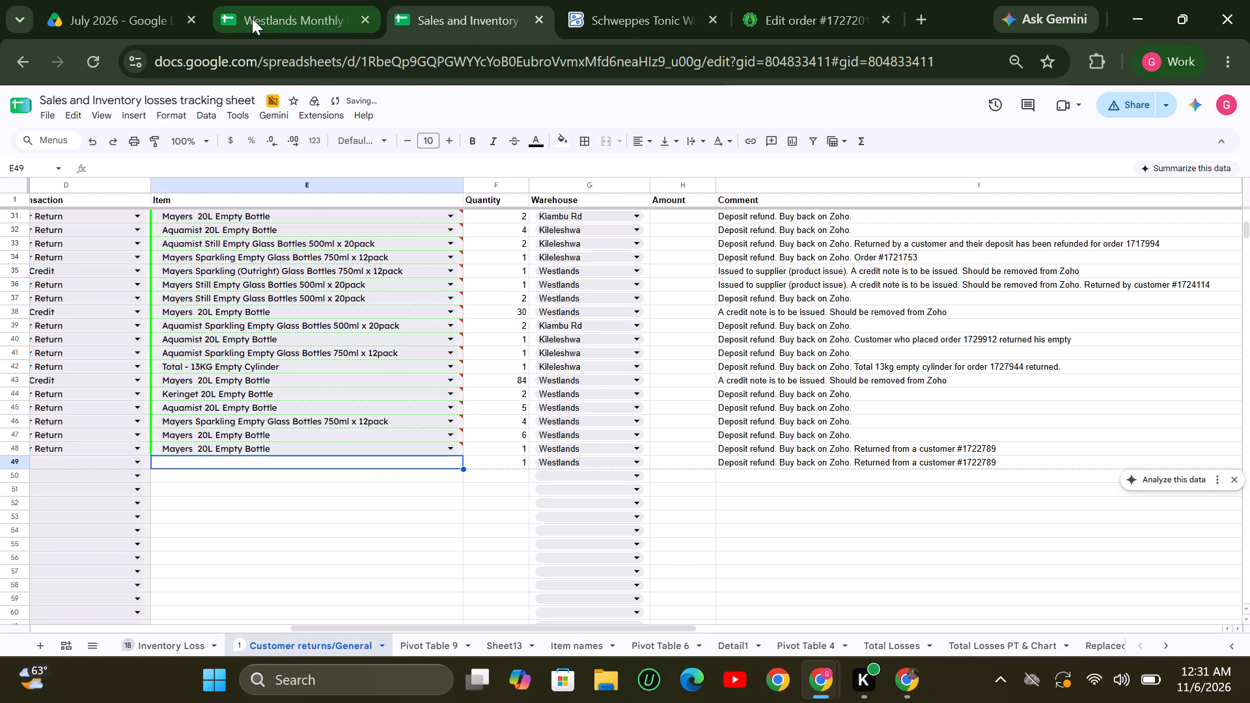
{"action": "left_click", "coordinate": [252, 18]}
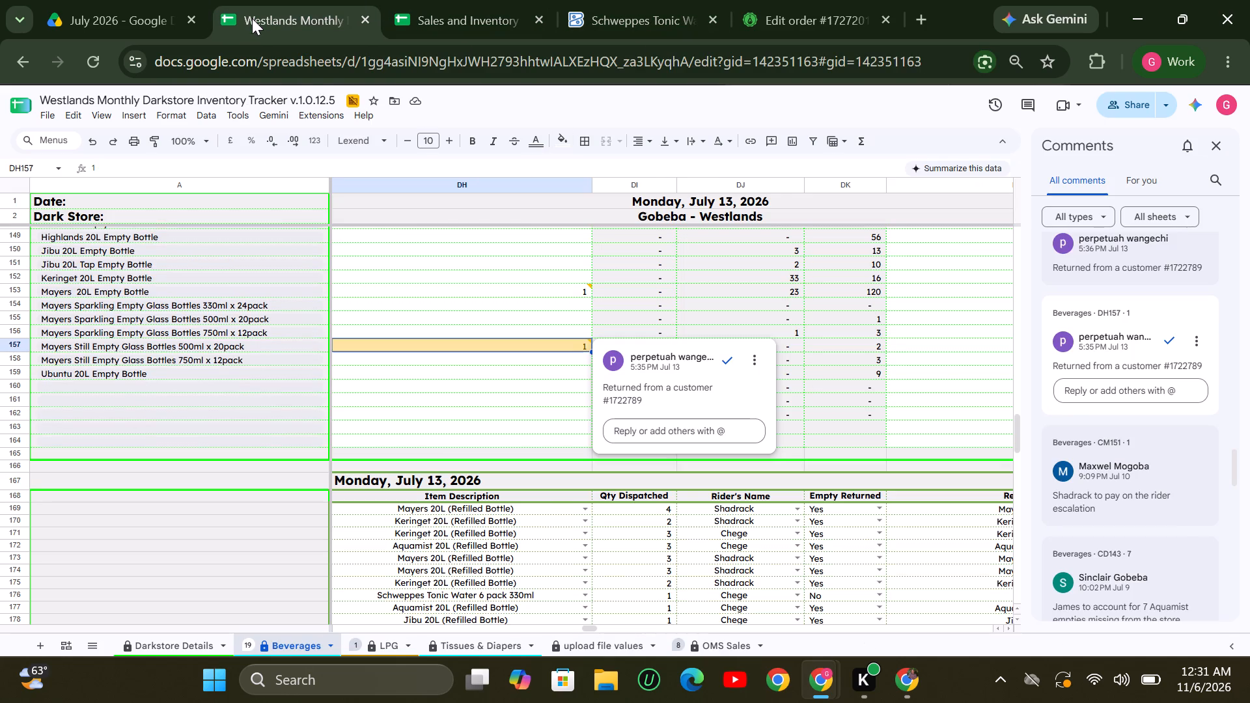
{"action": "left_click", "coordinate": [219, 350]}
{"action": "key", "text": "ctrl+c"}
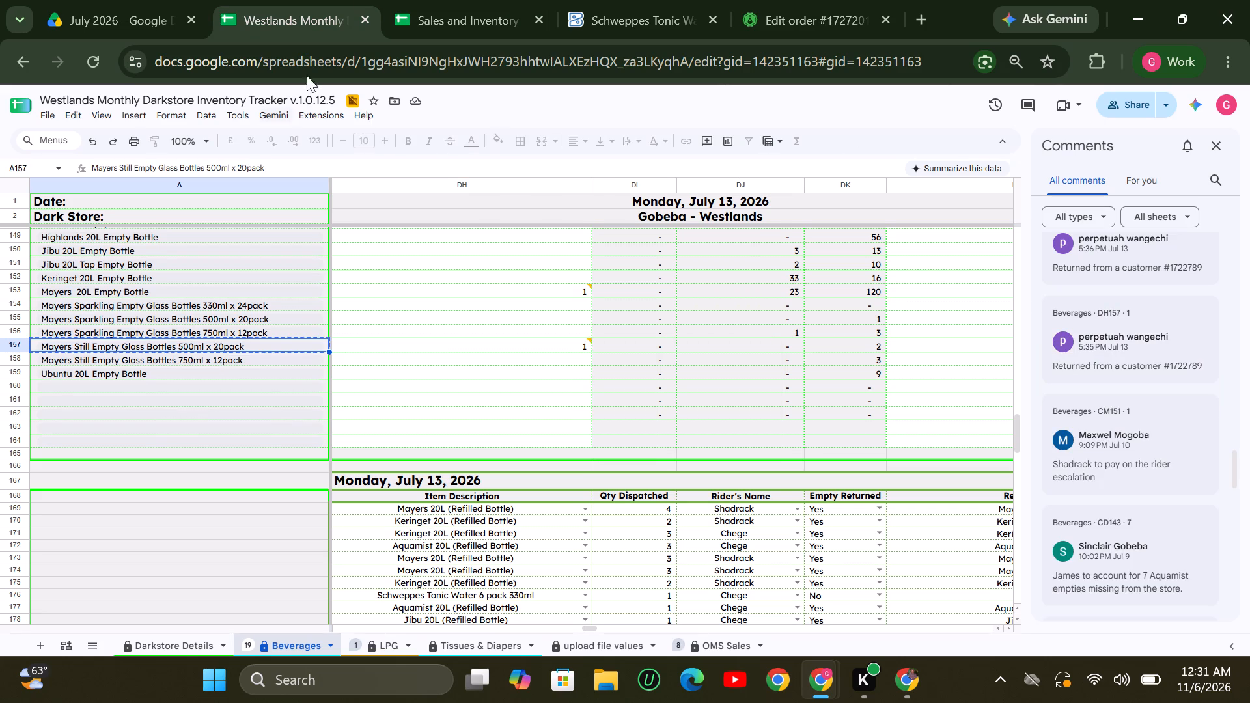
{"action": "left_click", "coordinate": [461, 12]}
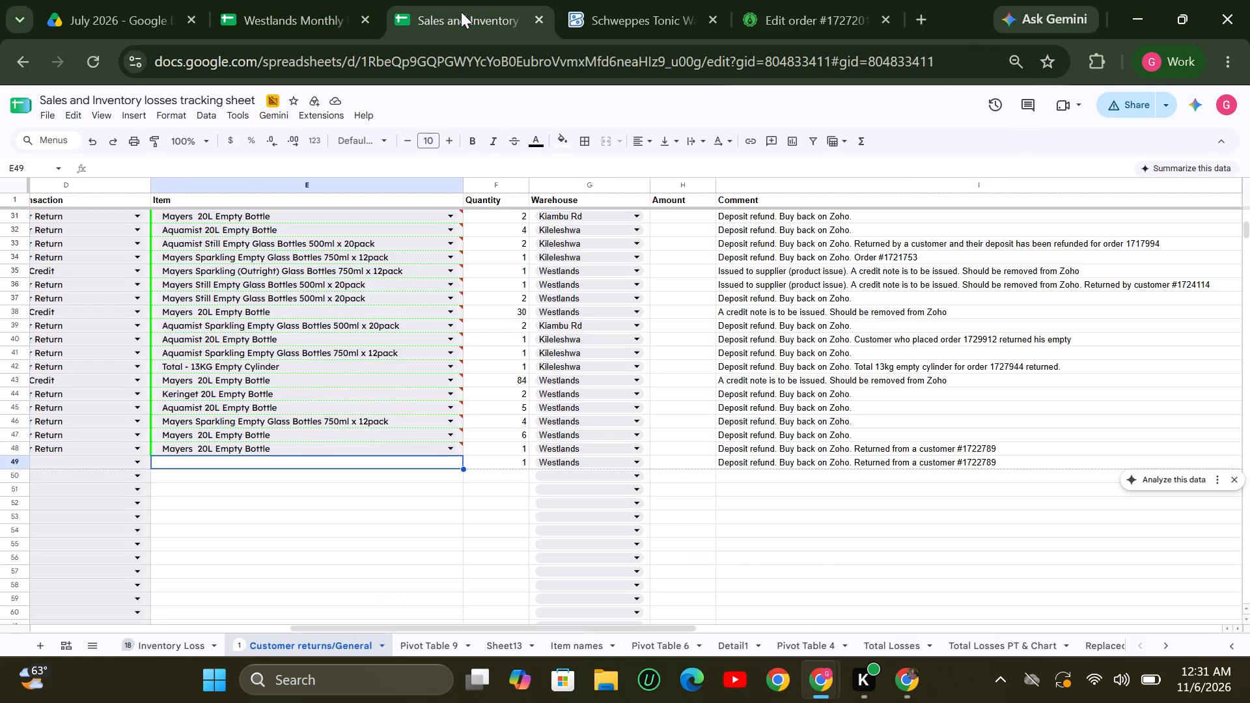
{"action": "key", "text": "ctrl+v"}
Set row 49's type of transaction to Customer Return.
{"action": "left_click", "coordinate": [362, 501]}
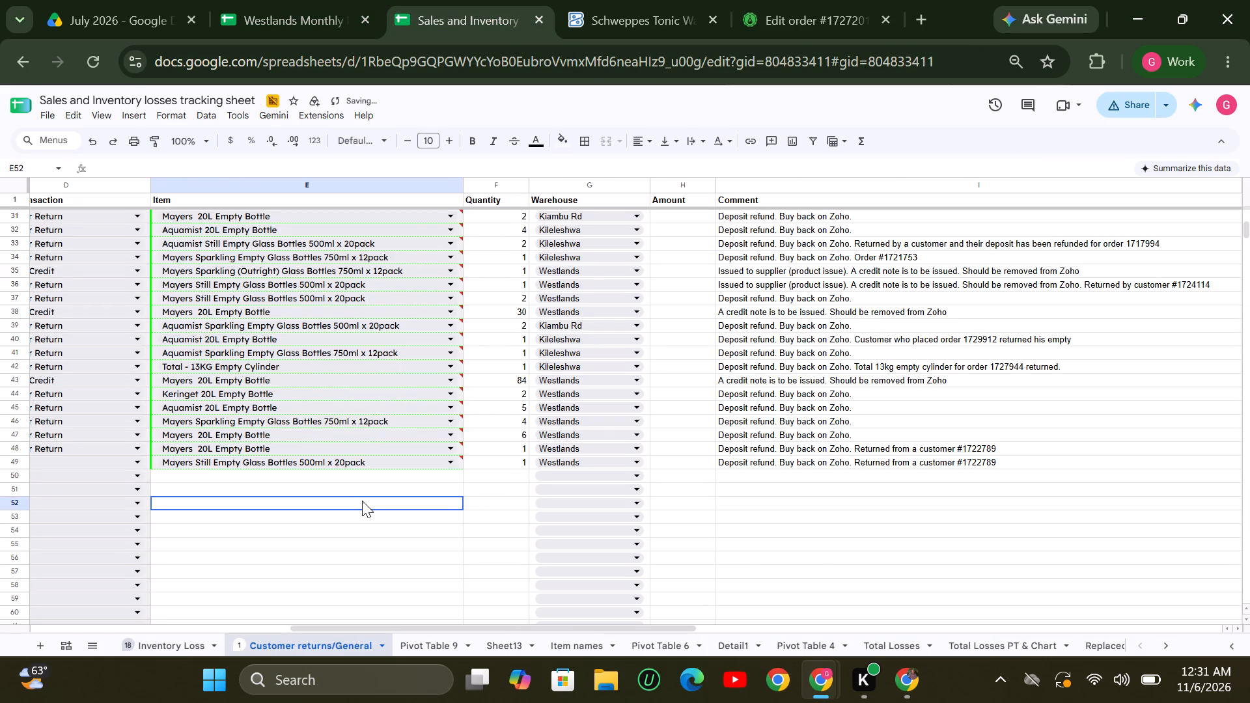
{"action": "key", "text": "Left"}
{"action": "key", "text": "Left"}
{"action": "key", "text": "Left"}
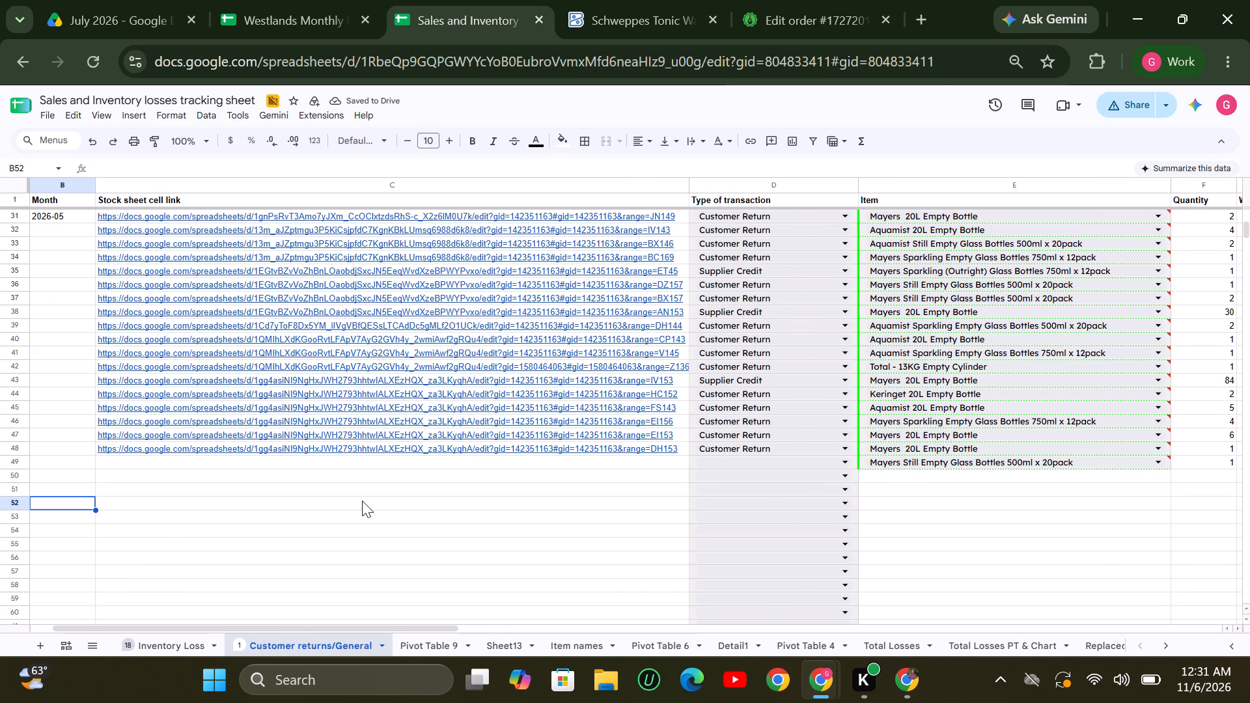
{"action": "left_click", "coordinate": [844, 465]}
{"action": "left_click", "coordinate": [736, 481]}
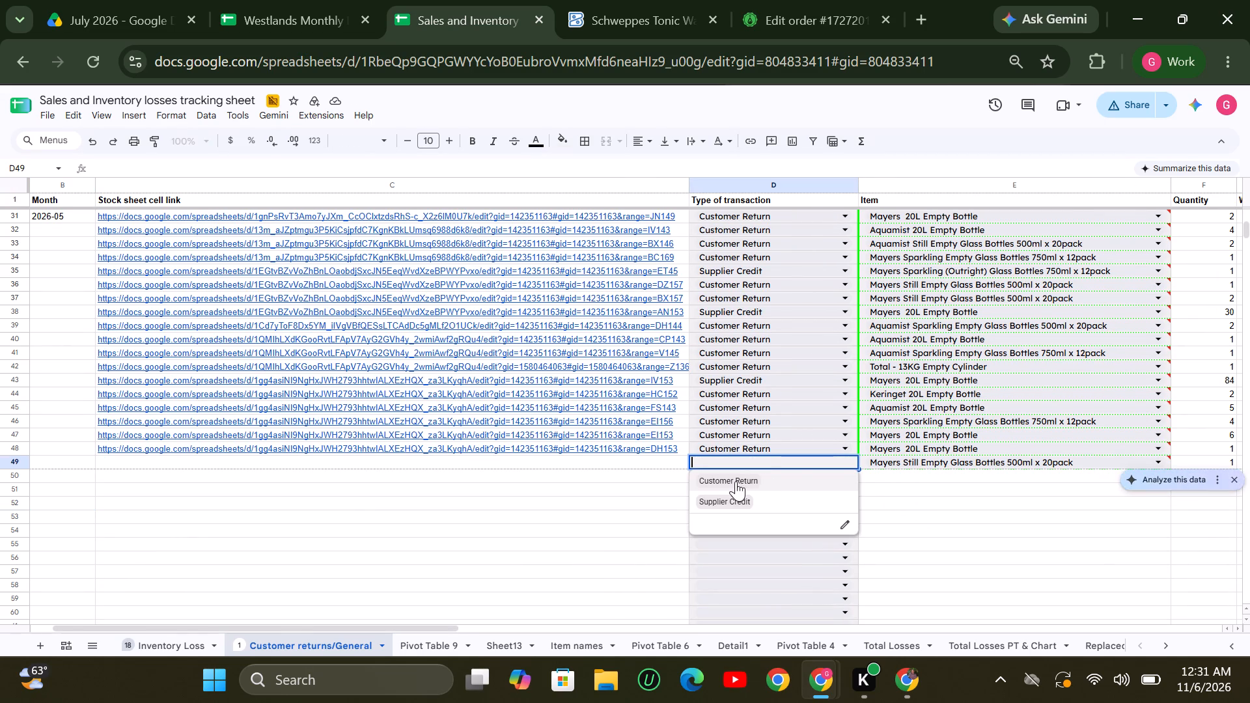
Get the link to the Westlands tracker's cell DH157 and paste it as row 49's stock sheet cell link.
{"action": "left_click", "coordinate": [647, 461]}
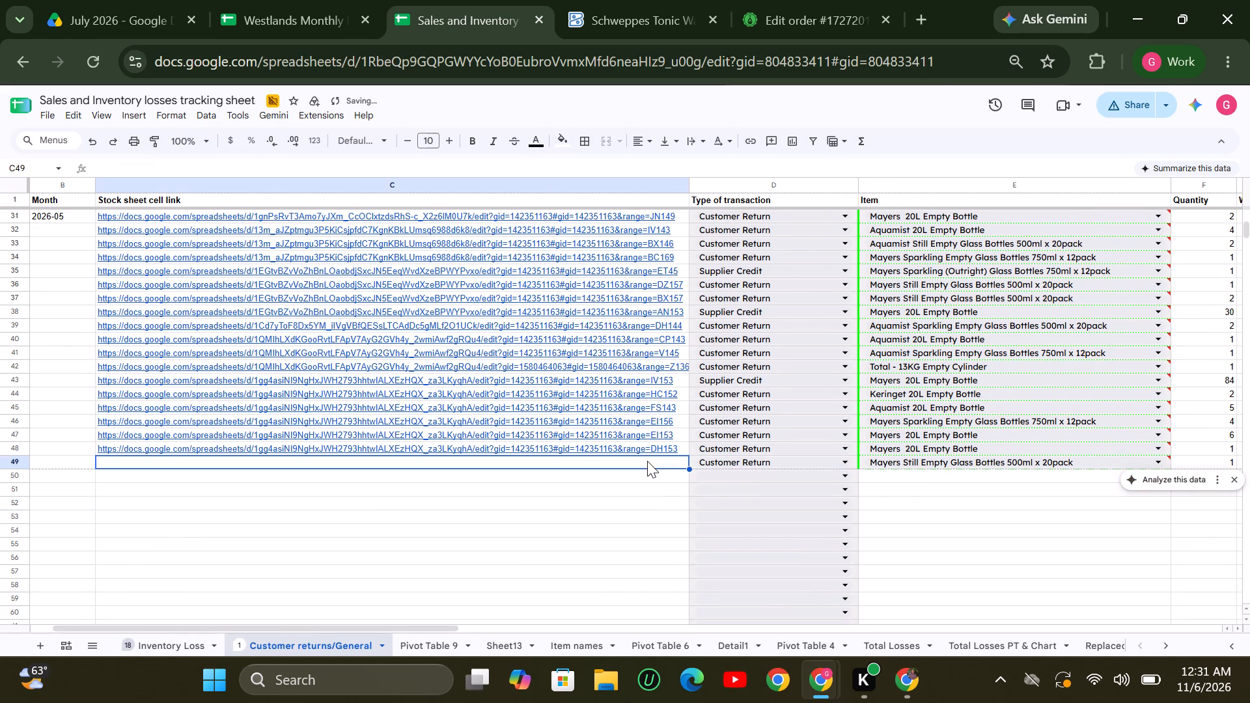
{"action": "left_click", "coordinate": [266, 1]}
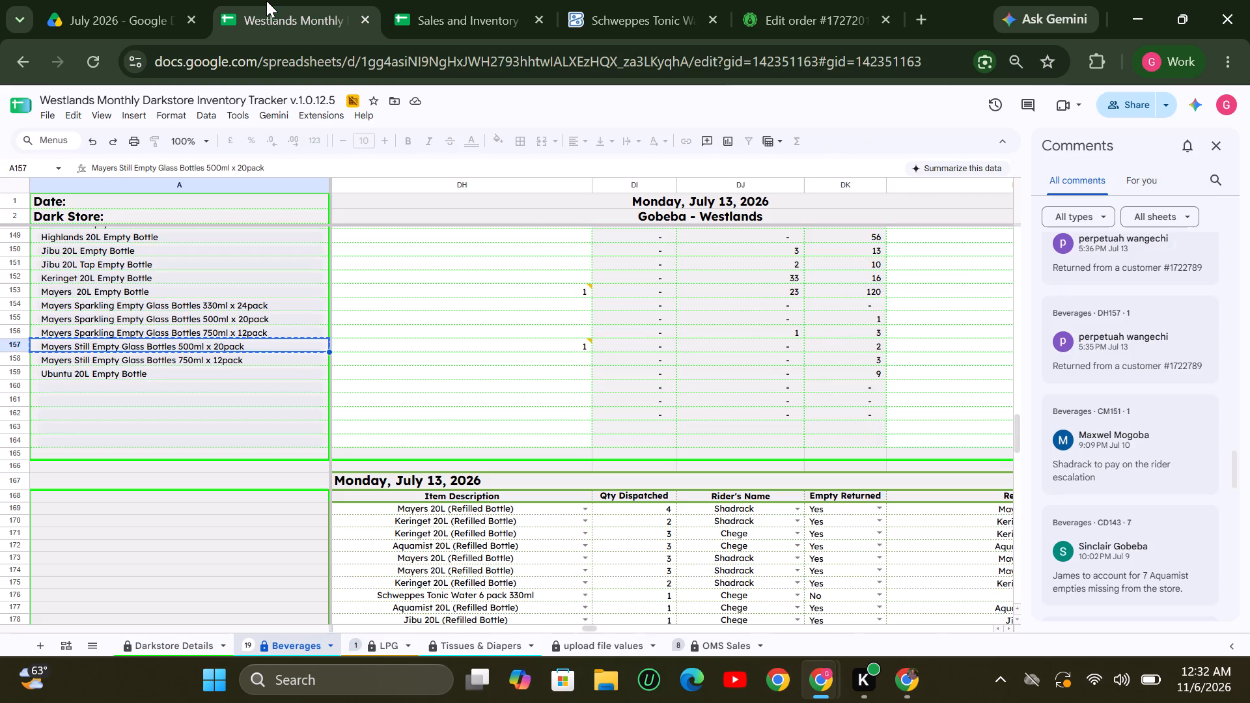
{"action": "left_click", "coordinate": [511, 344]}
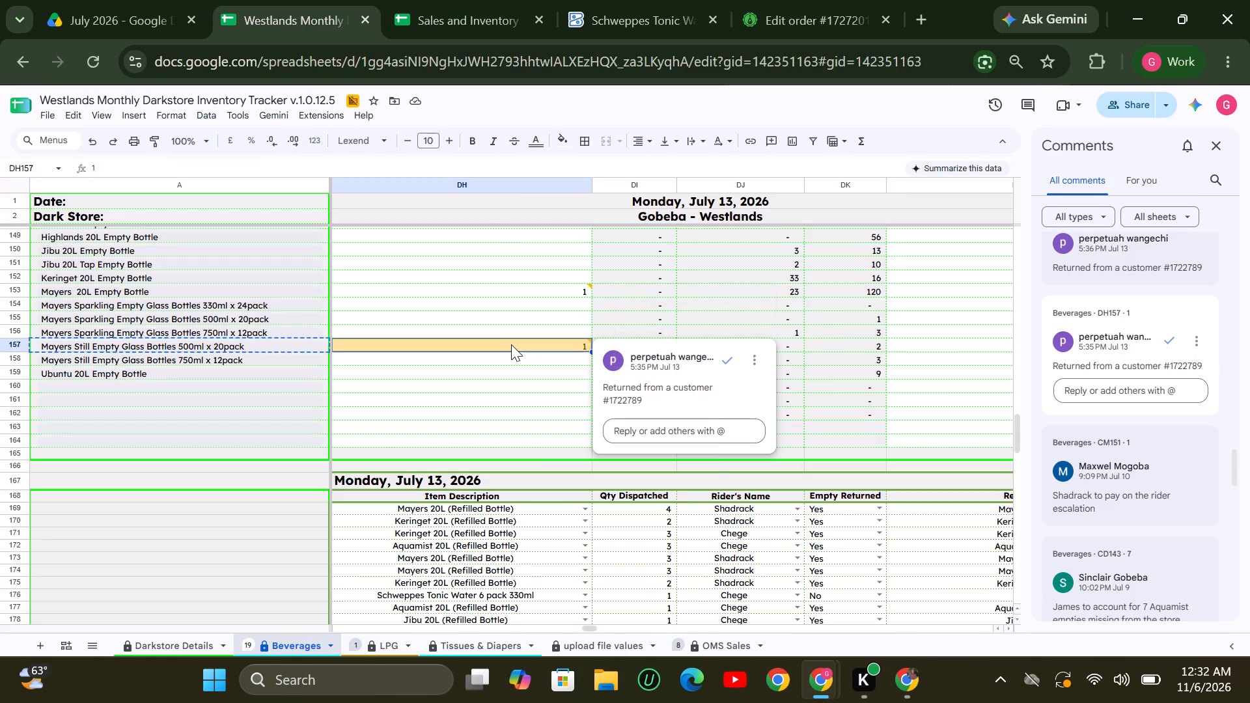
{"action": "right_click", "coordinate": [511, 344]}
{"action": "scroll", "coordinate": [655, 584], "scroll_direction": "down", "scroll_amount": 5}
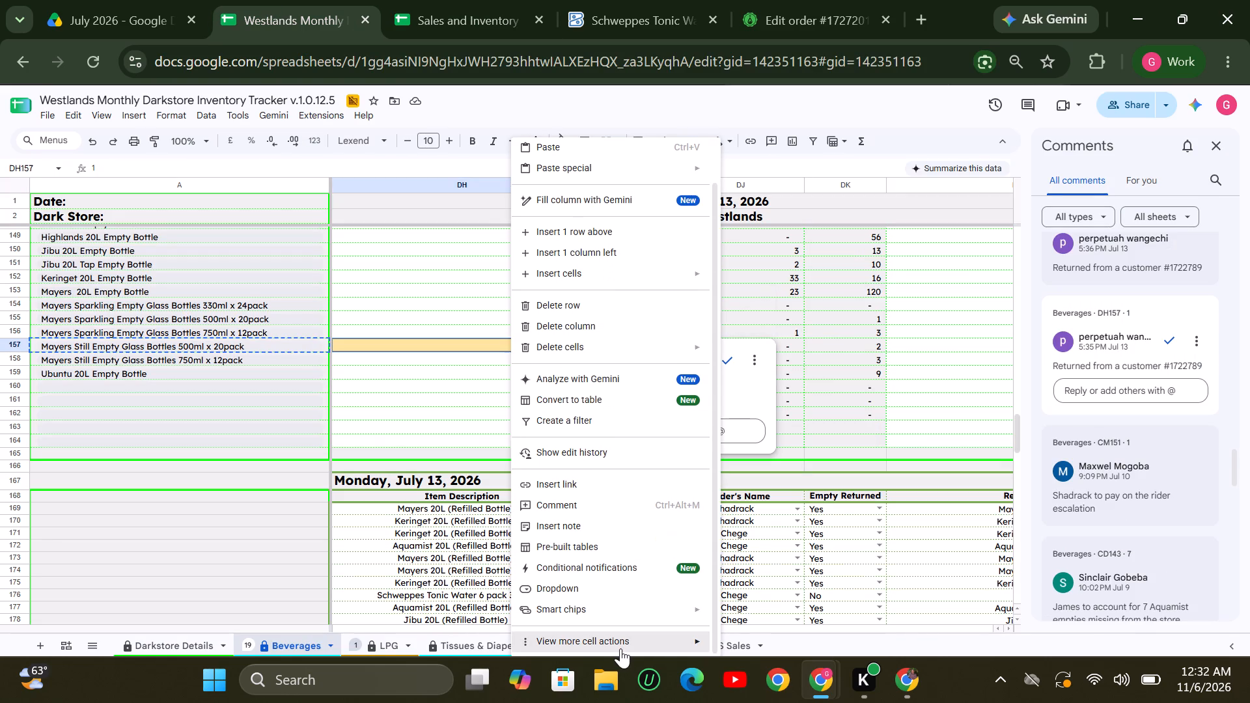
{"action": "left_click", "coordinate": [722, 594]}
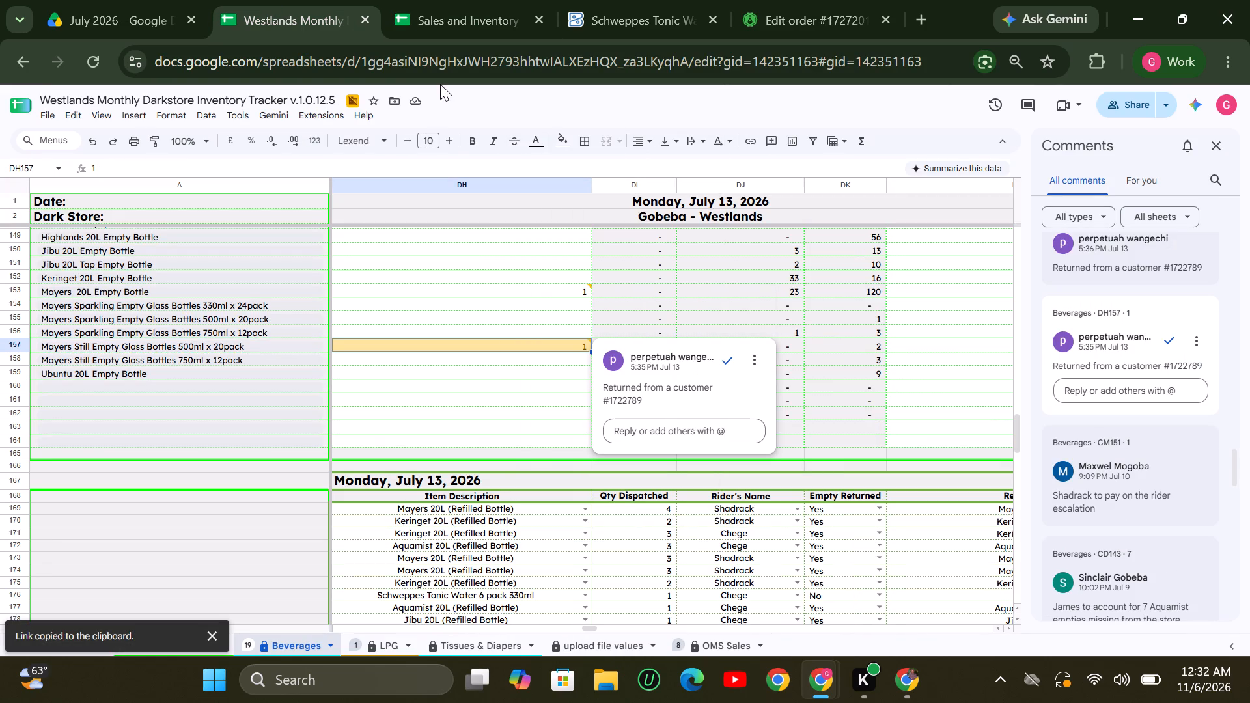
{"action": "left_click", "coordinate": [442, 16]}
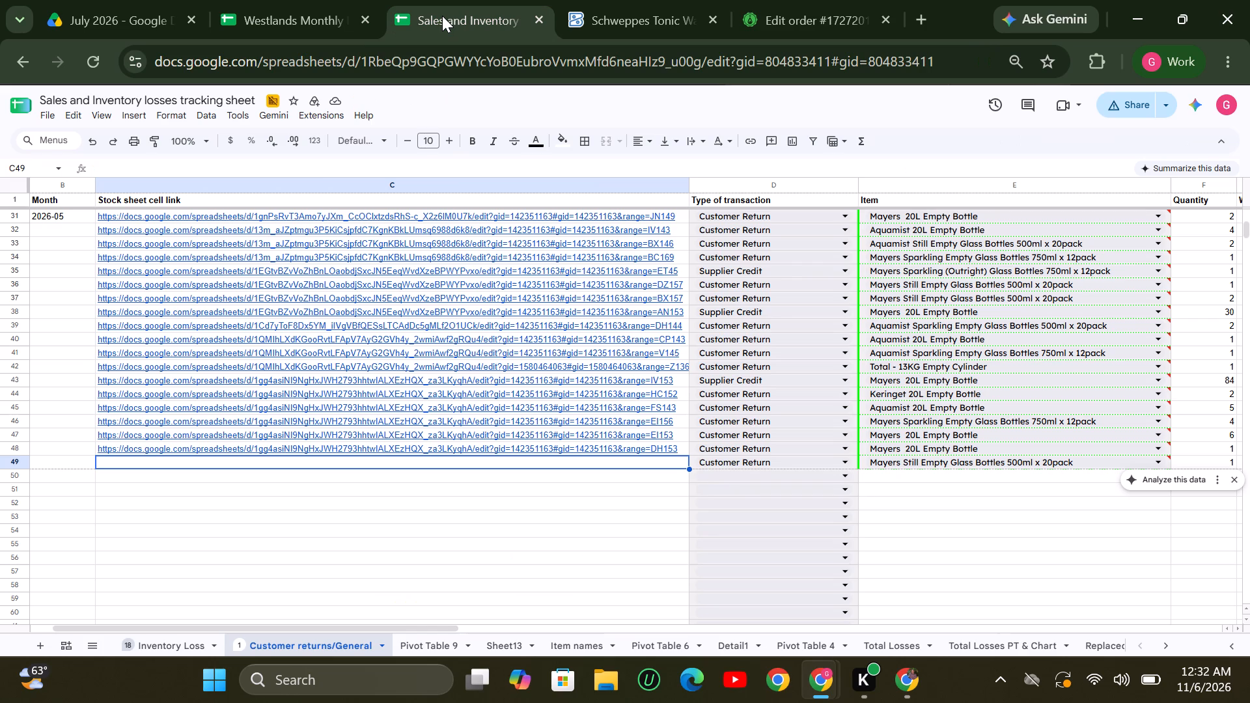
{"action": "key", "text": "ctrl+v"}
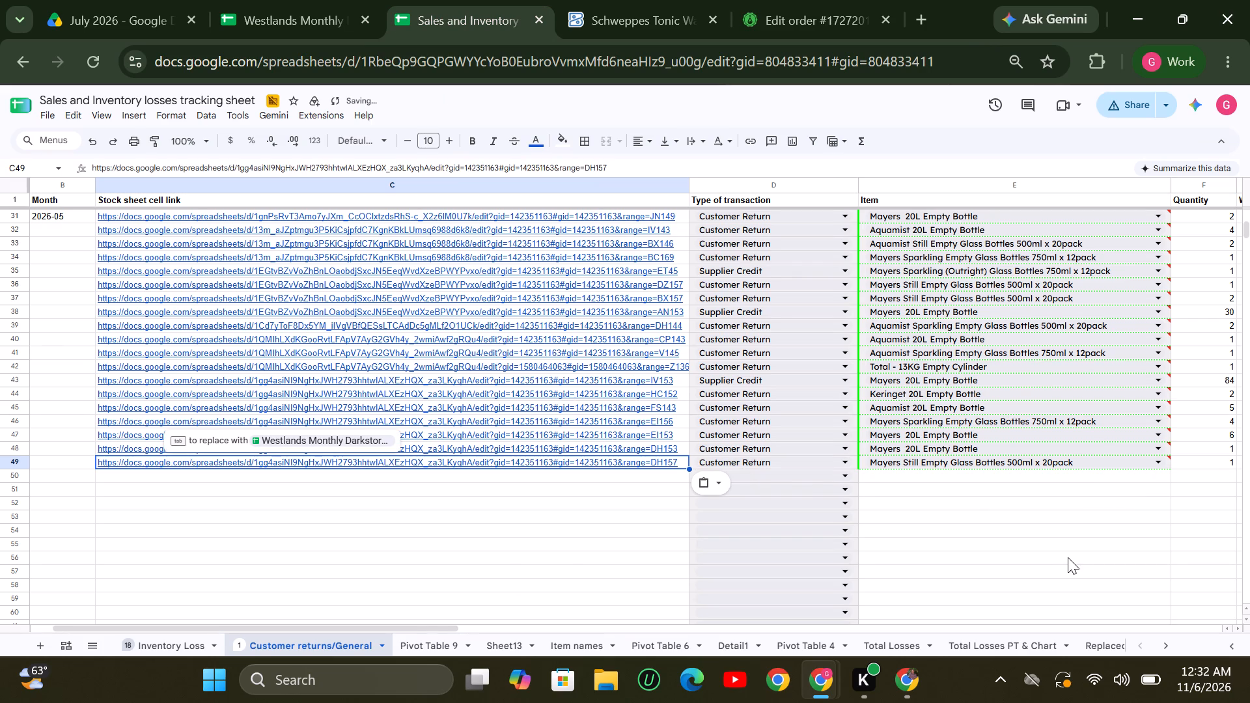
Enter 2026-07-13 as row 49's date.
{"action": "triple_click", "coordinate": [1225, 627]}
{"action": "double_click", "coordinate": [1225, 627]}
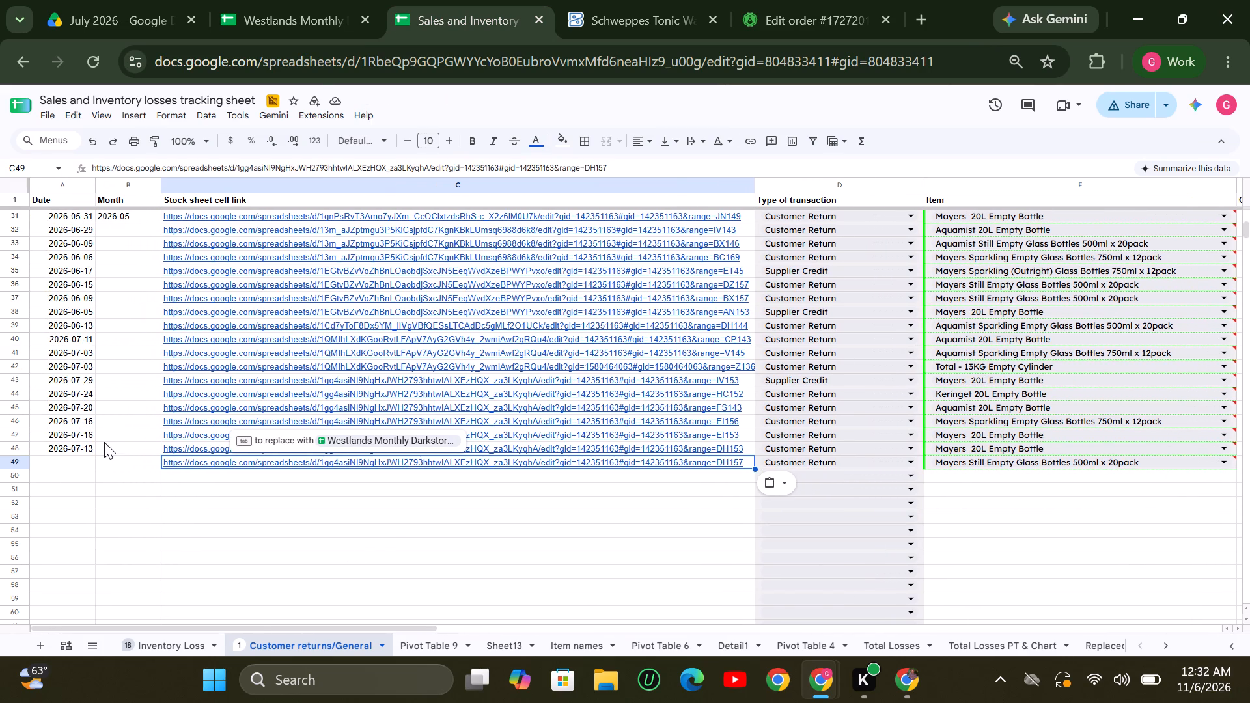
{"action": "left_click", "coordinate": [63, 466]}
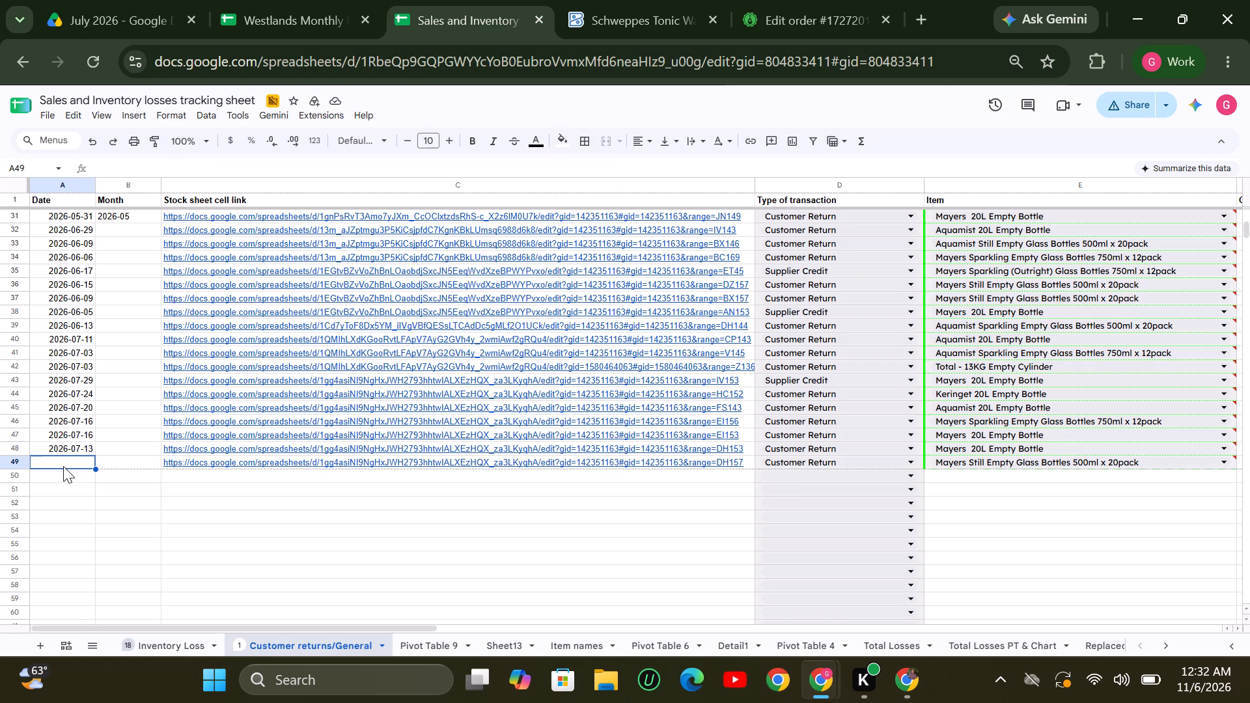
{"action": "type", "text": "2026"}
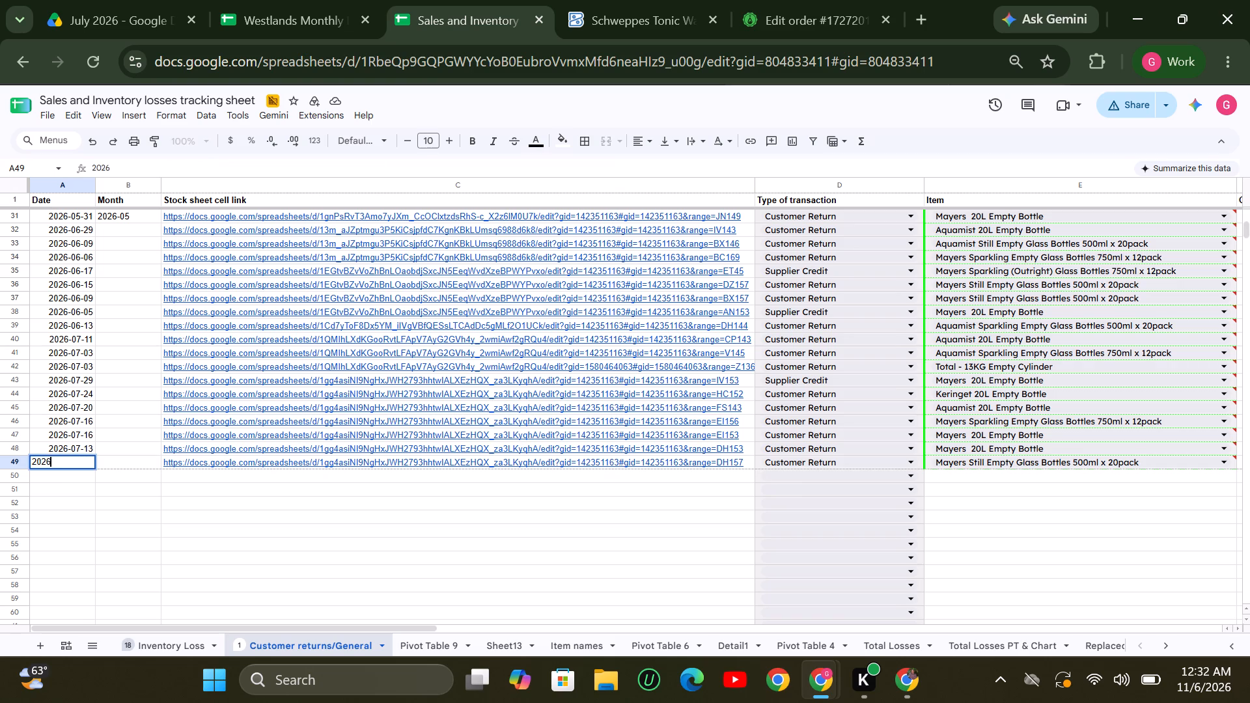
{"action": "type", "text": "-07"}
{"action": "type", "text": "-13"}
{"action": "left_click", "coordinate": [60, 479]}
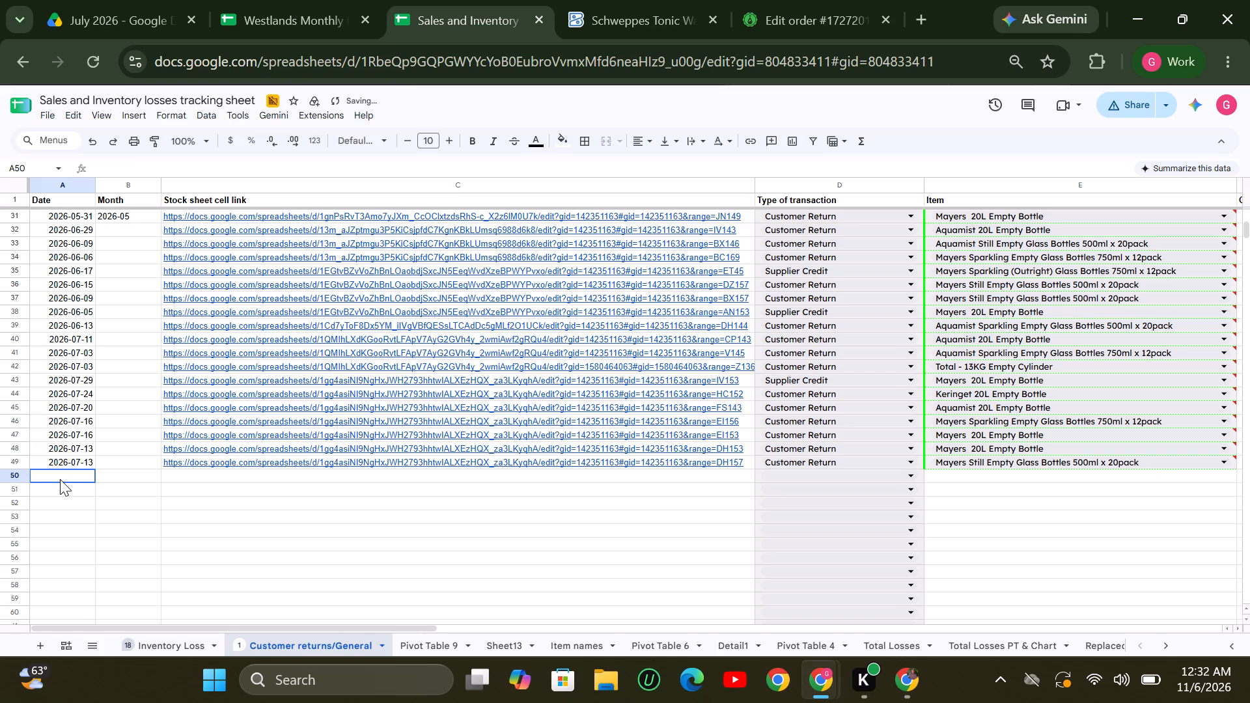
Review the Westlands tracker's comments after DH157, opening those on cells CM151, CD143 and AV177, for further customer returns or supplier credits.
{"action": "left_click", "coordinate": [307, 18]}
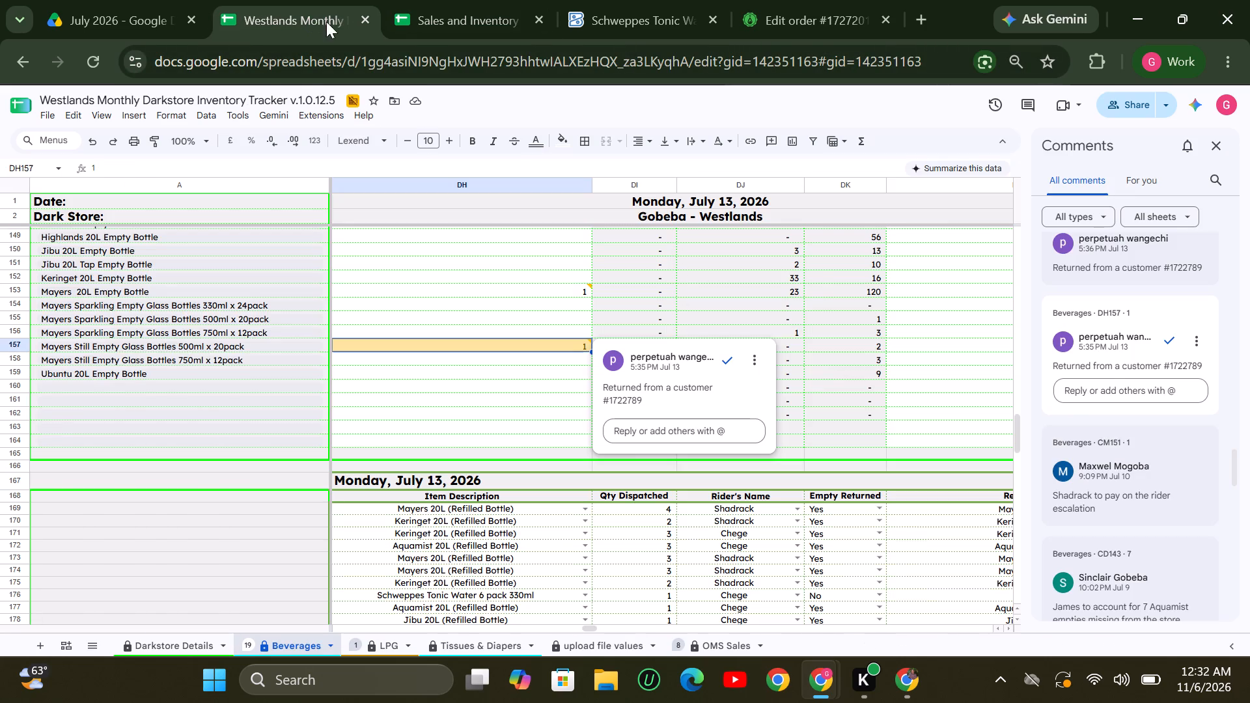
{"action": "scroll", "coordinate": [1116, 489], "scroll_direction": "down", "scroll_amount": 1}
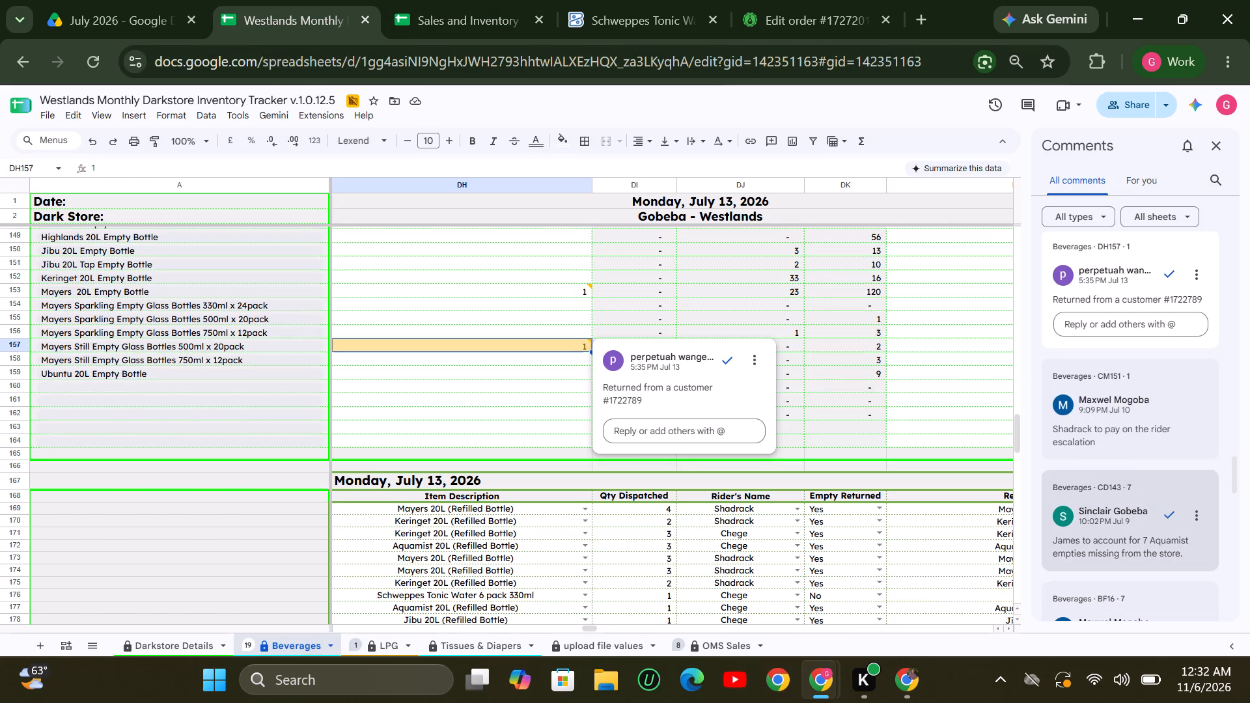
{"action": "left_click", "coordinate": [1114, 432]}
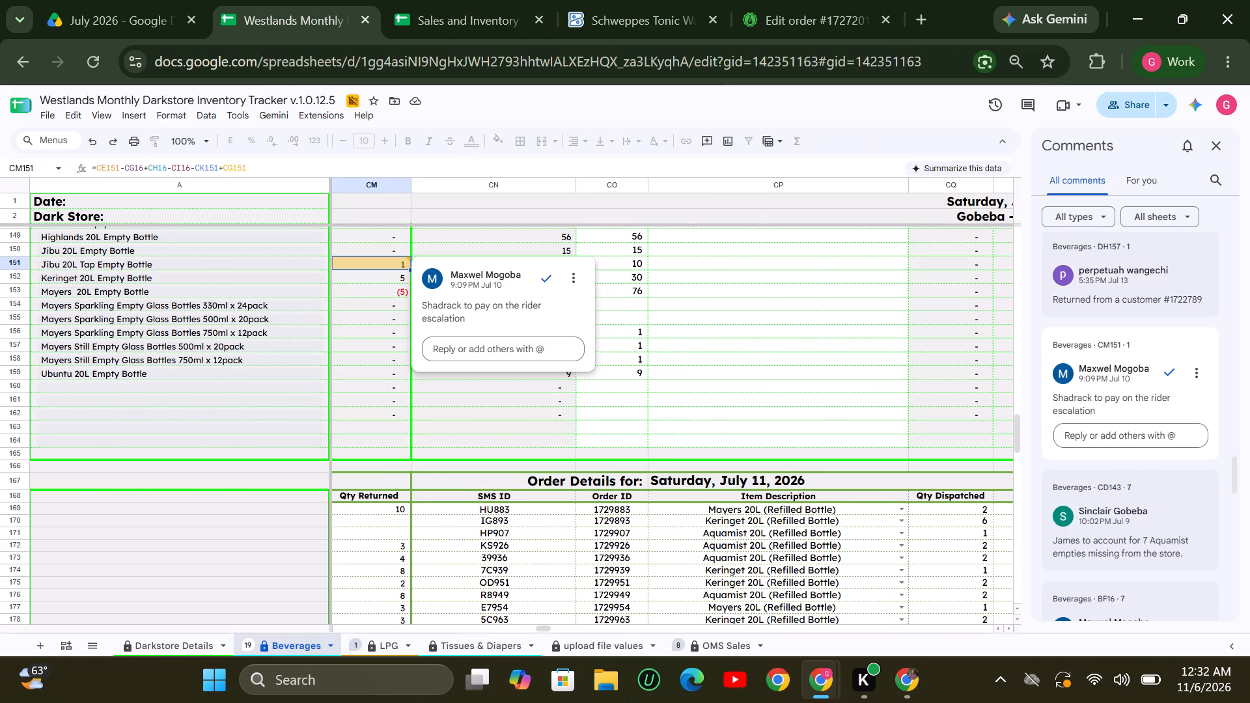
{"action": "scroll", "coordinate": [1114, 432], "scroll_direction": "down", "scroll_amount": 1}
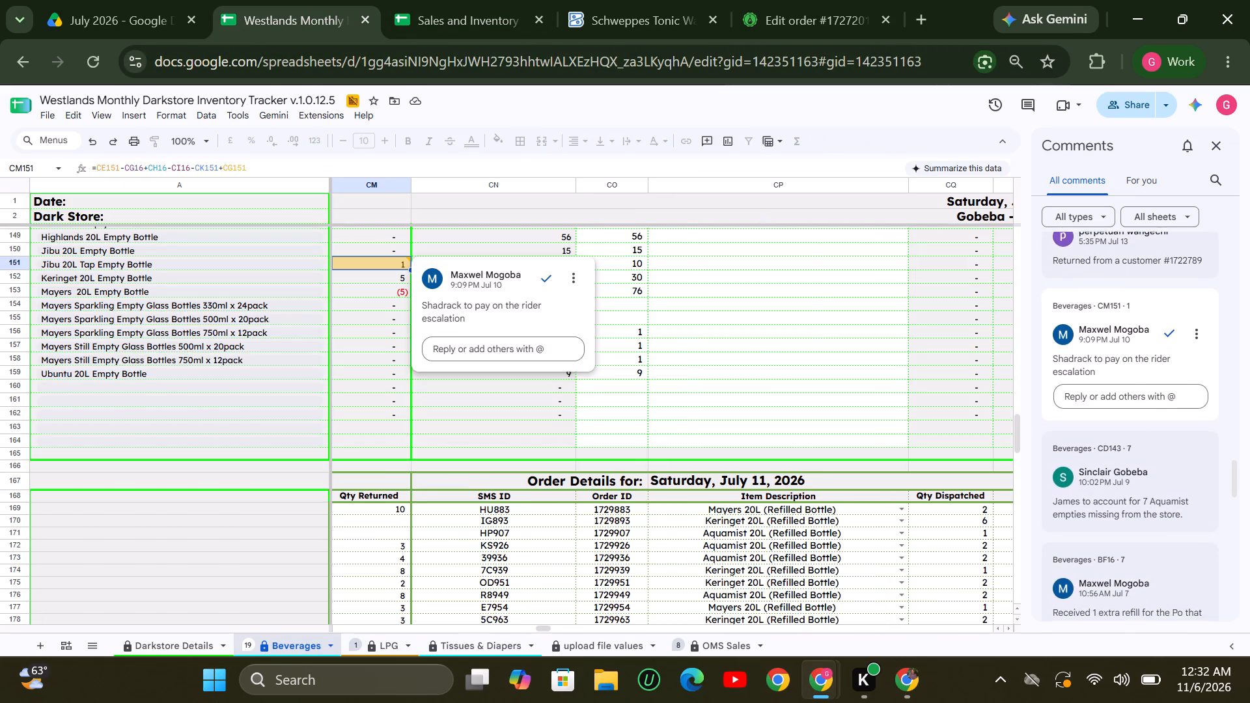
{"action": "scroll", "coordinate": [1114, 432], "scroll_direction": "down", "scroll_amount": 3}
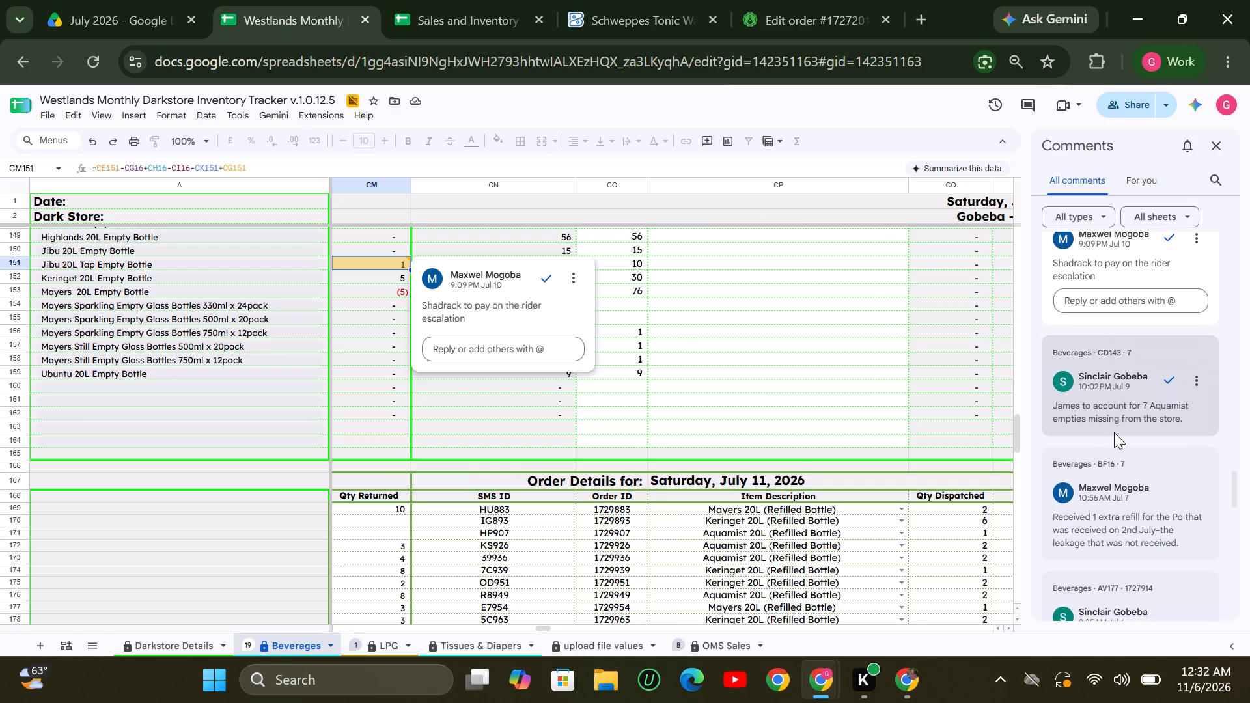
{"action": "left_click", "coordinate": [1109, 415]}
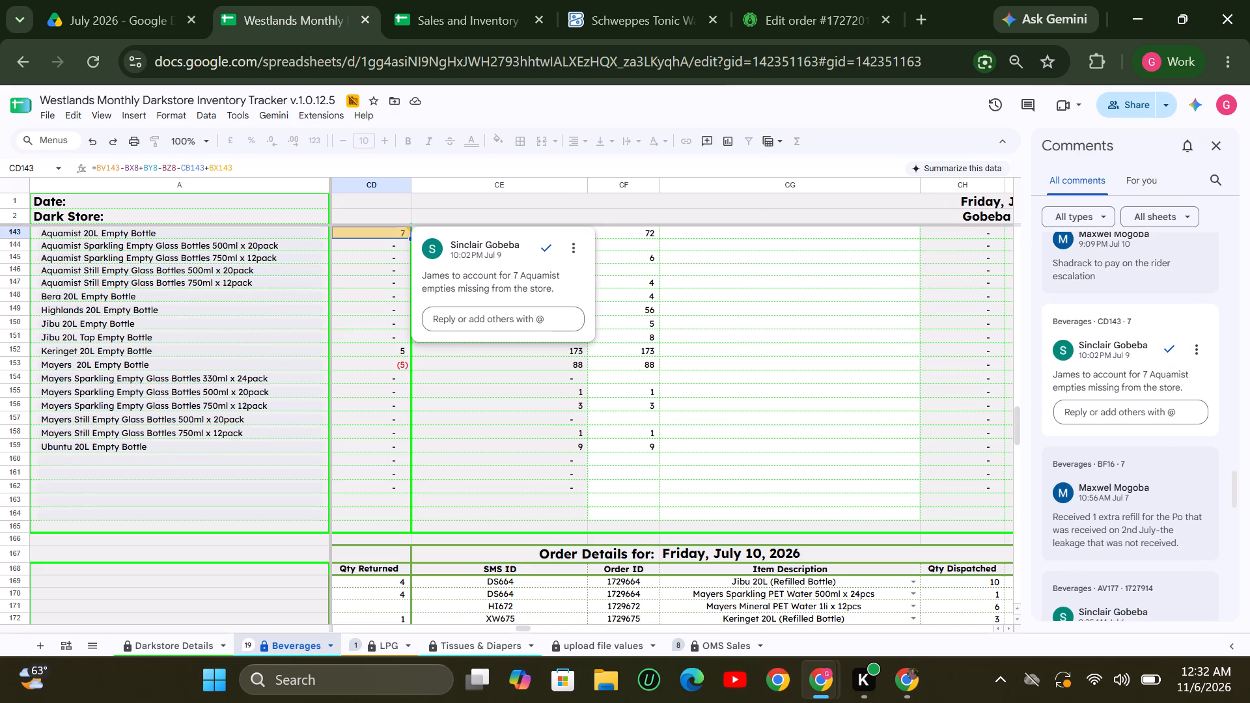
{"action": "scroll", "coordinate": [1109, 415], "scroll_direction": "down", "scroll_amount": 1}
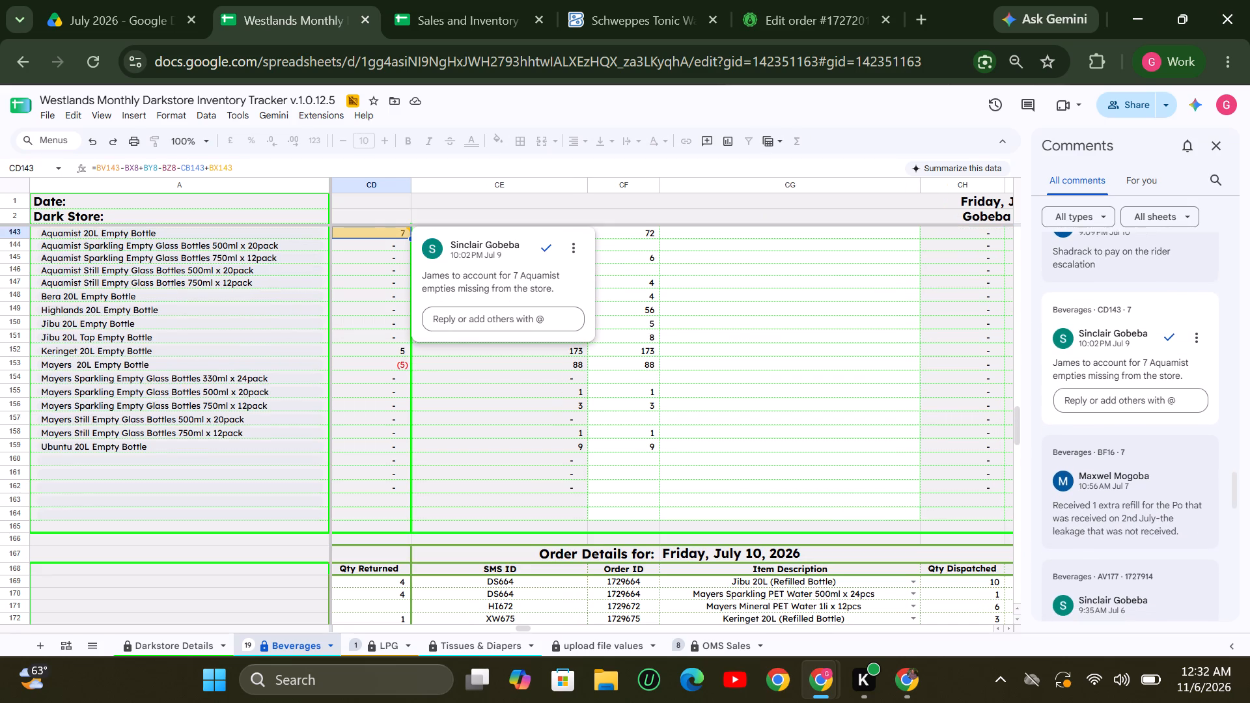
{"action": "scroll", "coordinate": [1109, 415], "scroll_direction": "down", "scroll_amount": 2}
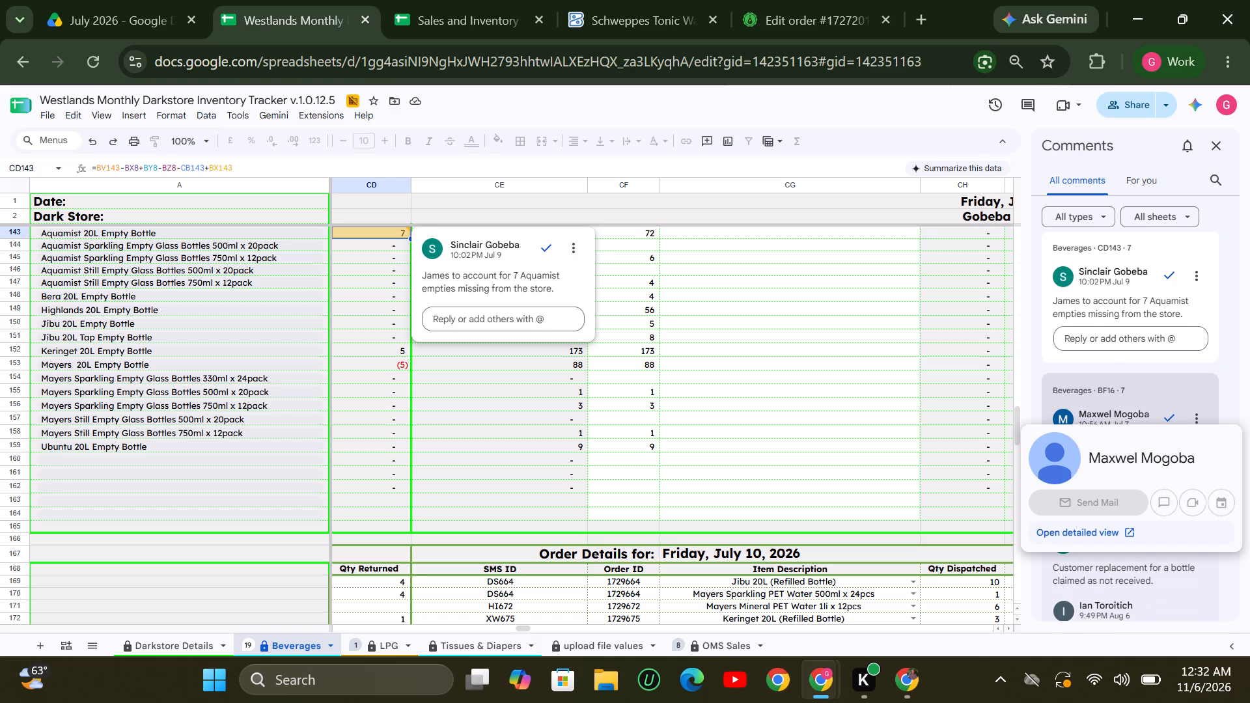
{"action": "scroll", "coordinate": [1109, 415], "scroll_direction": "down", "scroll_amount": 1}
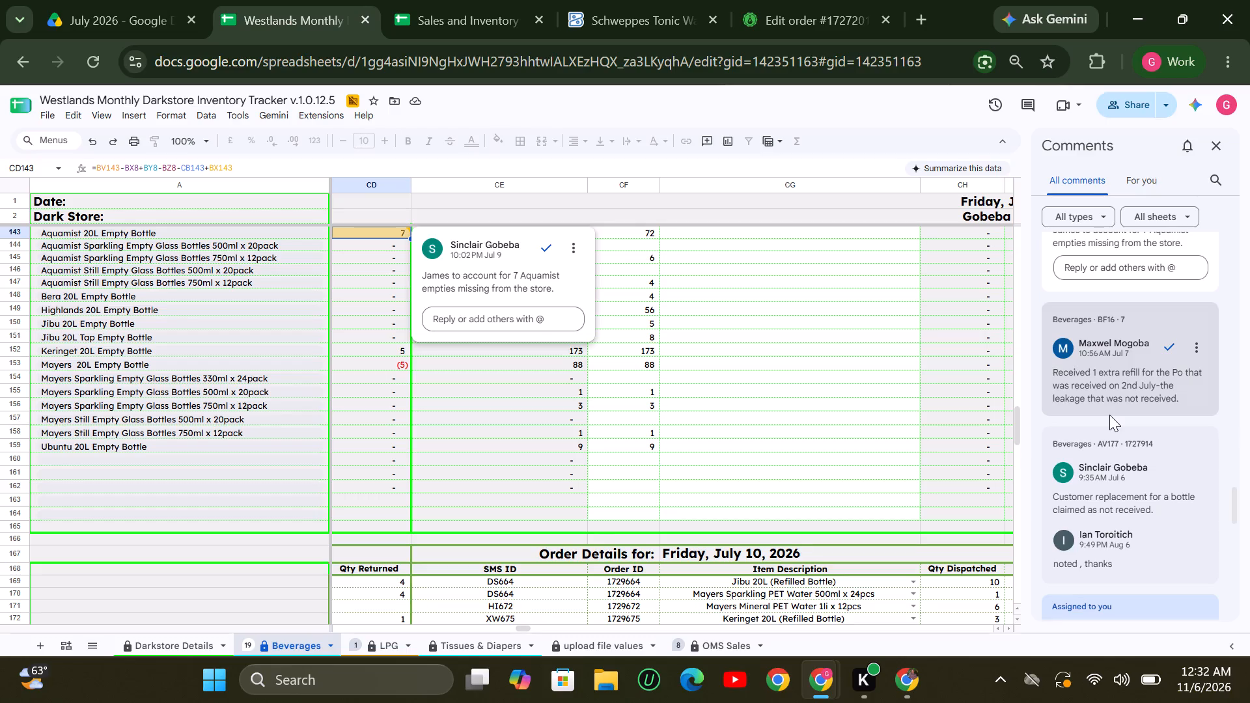
{"action": "scroll", "coordinate": [1109, 415], "scroll_direction": "down", "scroll_amount": 1}
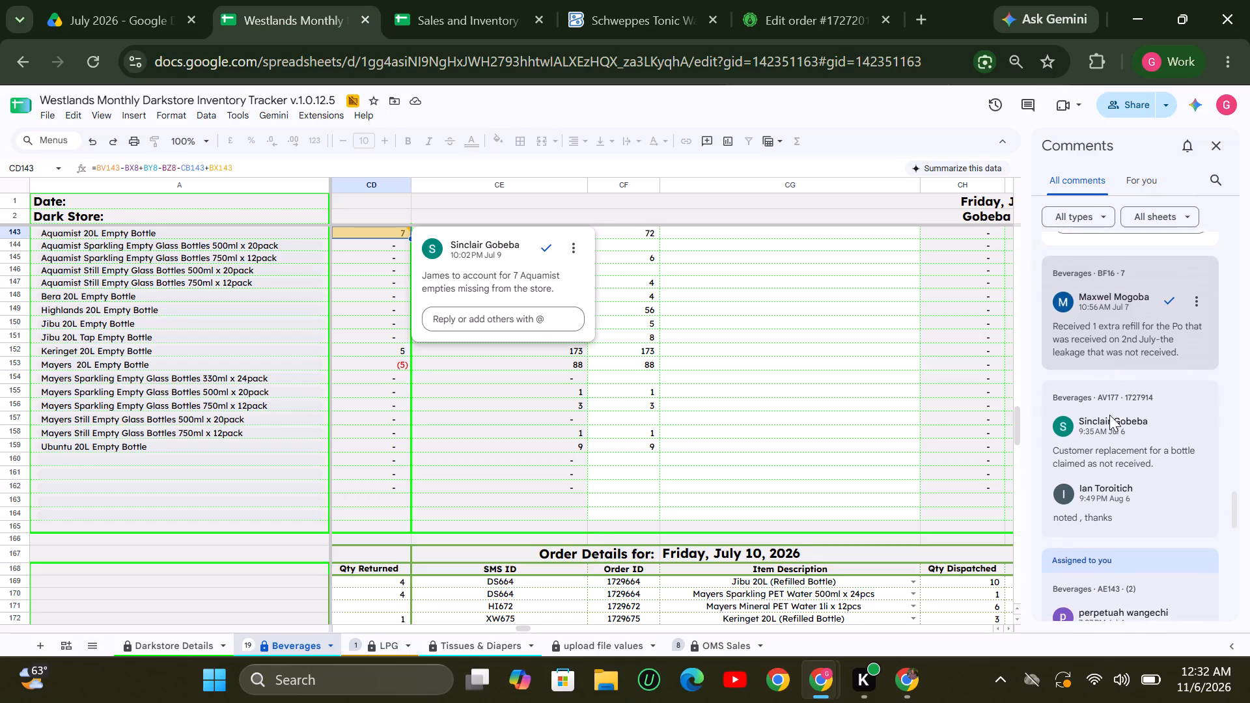
{"action": "scroll", "coordinate": [1109, 415], "scroll_direction": "down", "scroll_amount": 2}
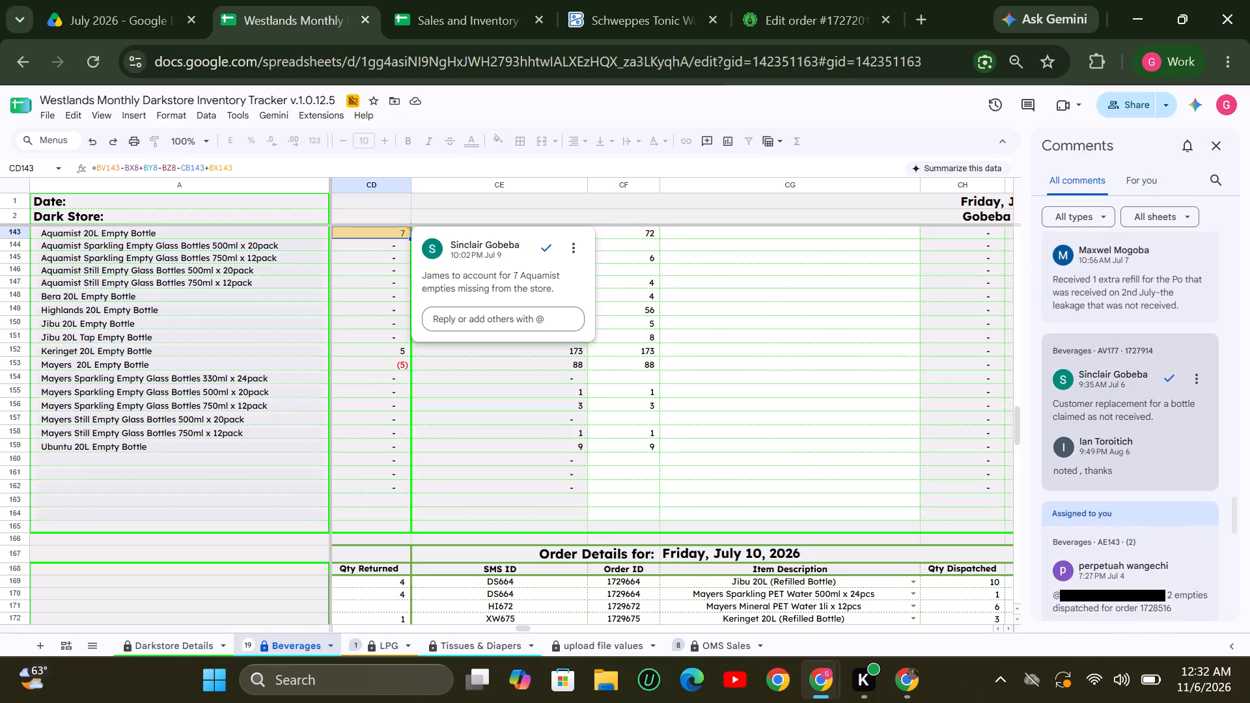
{"action": "left_click", "coordinate": [1109, 415]}
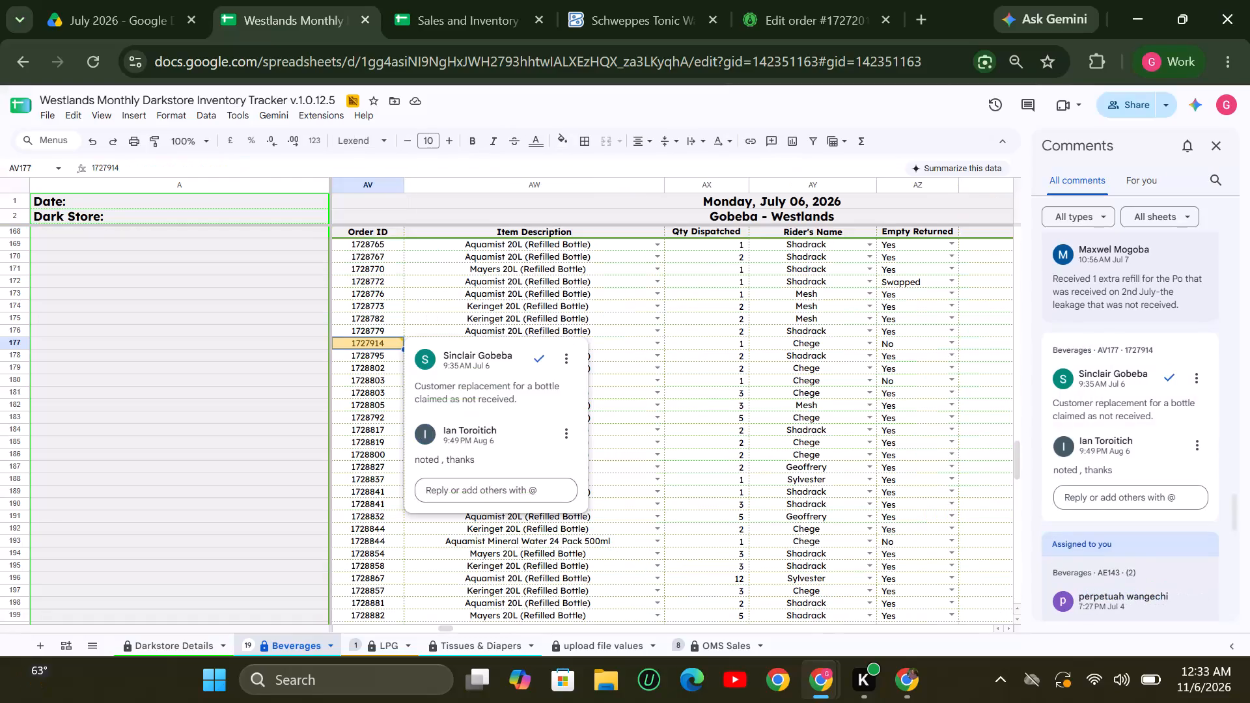
{"action": "left_click", "coordinate": [619, 342]}
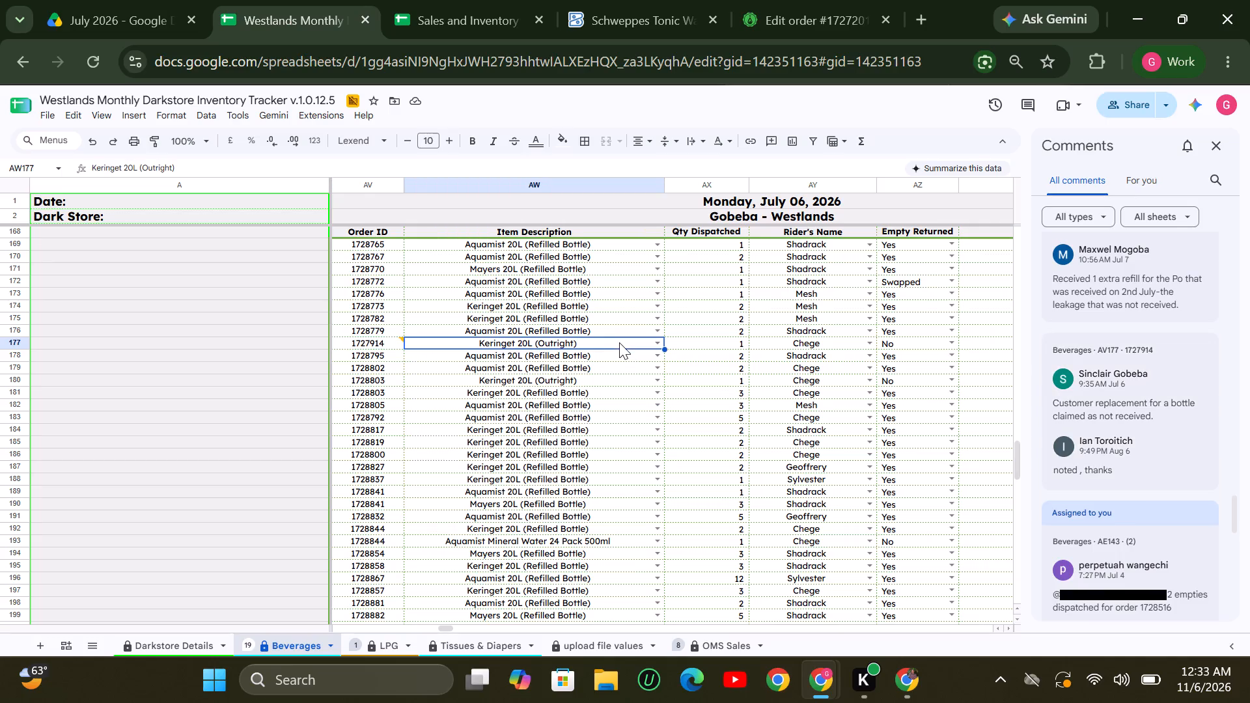
{"action": "left_click", "coordinate": [378, 346]}
{"action": "key", "text": "ctrl+c"}
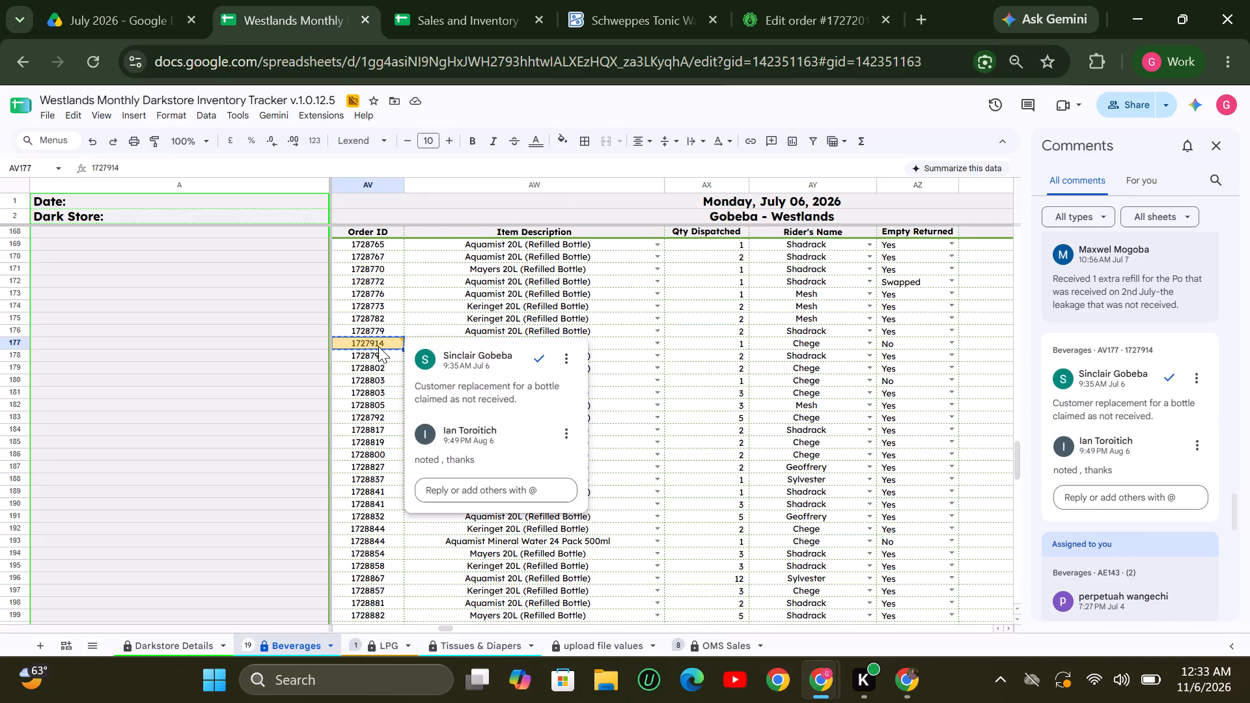
{"action": "left_click_drag", "start_coordinate": [1163, 410], "coordinate": [1095, 415]}
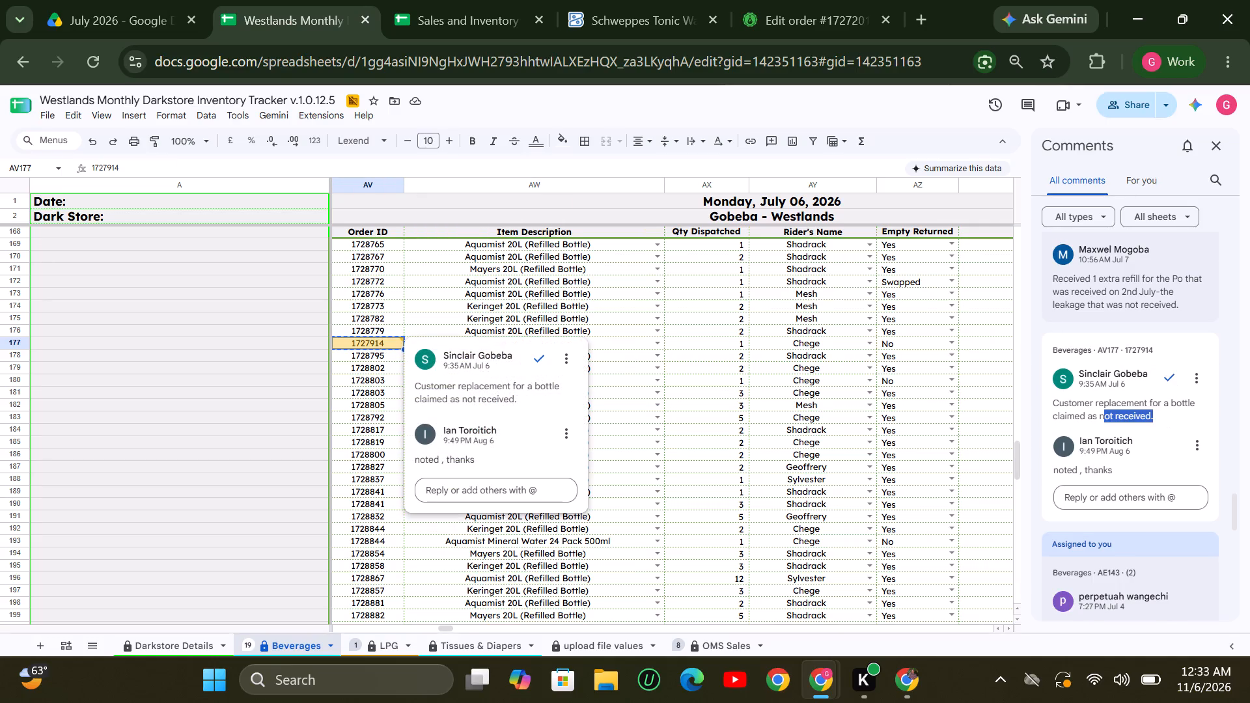
{"action": "left_click_drag", "start_coordinate": [1095, 415], "coordinate": [1054, 405]}
{"action": "key", "text": "ctrl+c"}
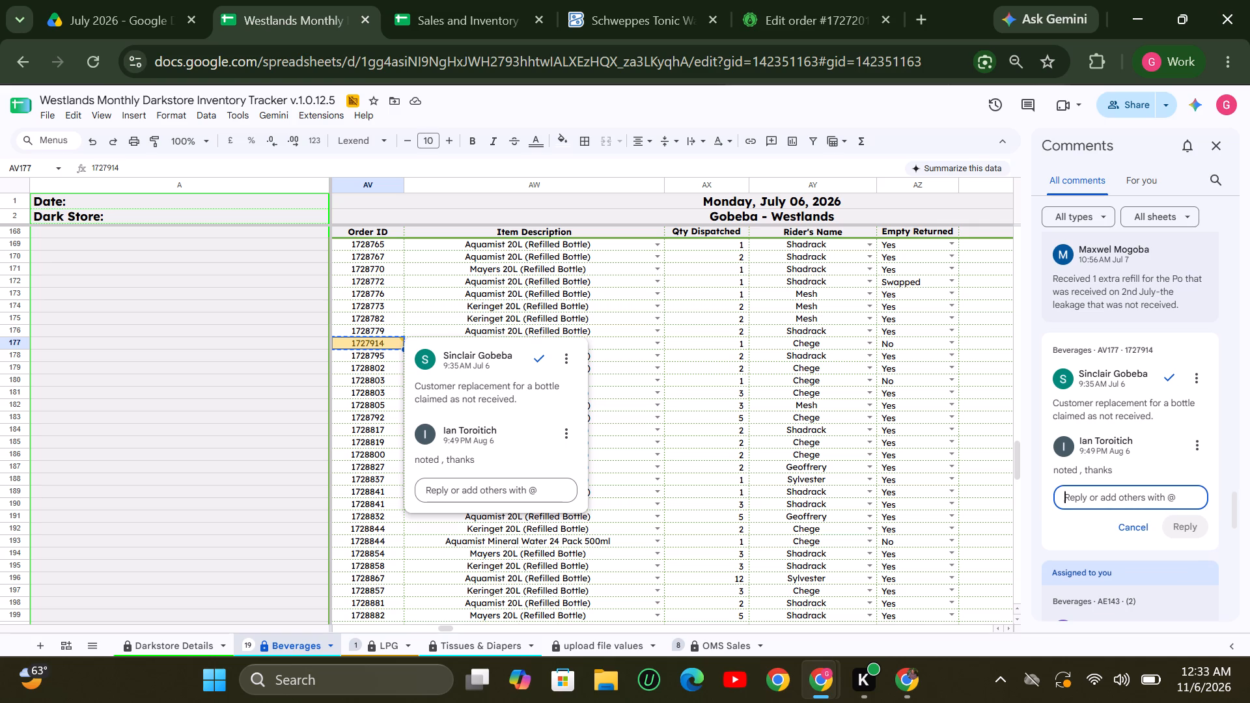
Paste the copied customer replacement comment as row 110's note in the losses tracking sheet's Inventory Loss sheet.
{"action": "left_click", "coordinate": [454, 29]}
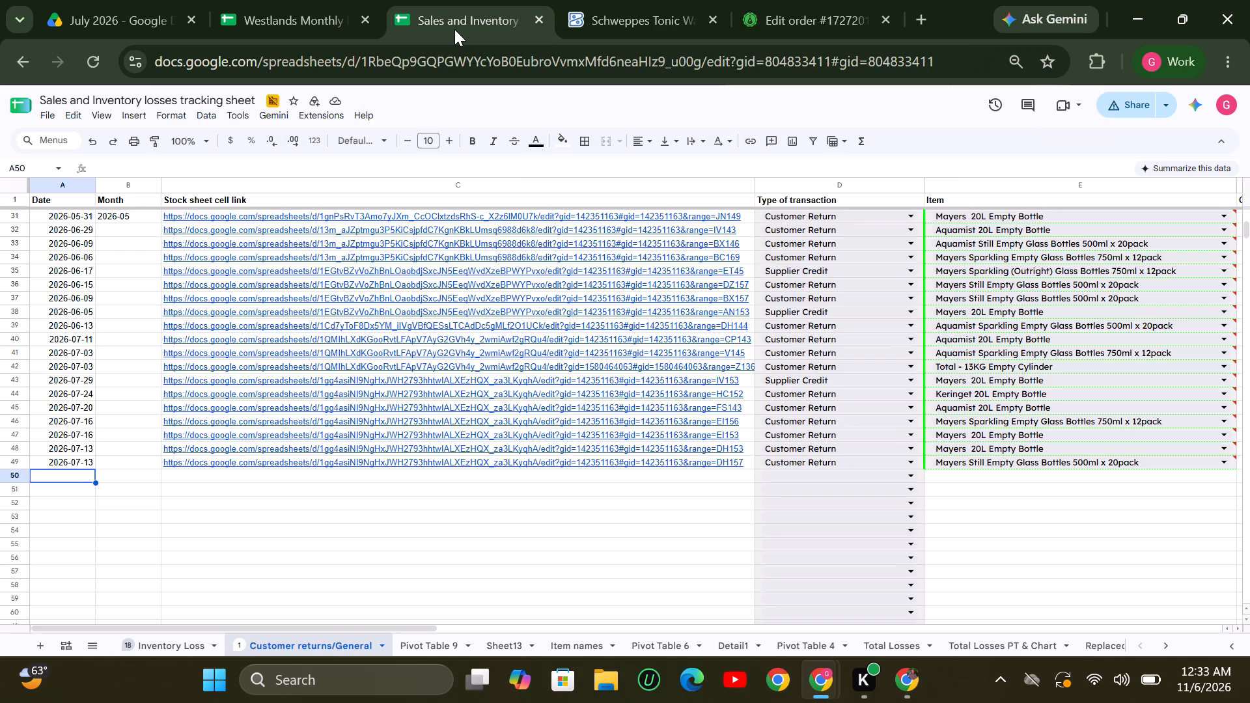
{"action": "left_click", "coordinate": [150, 650]}
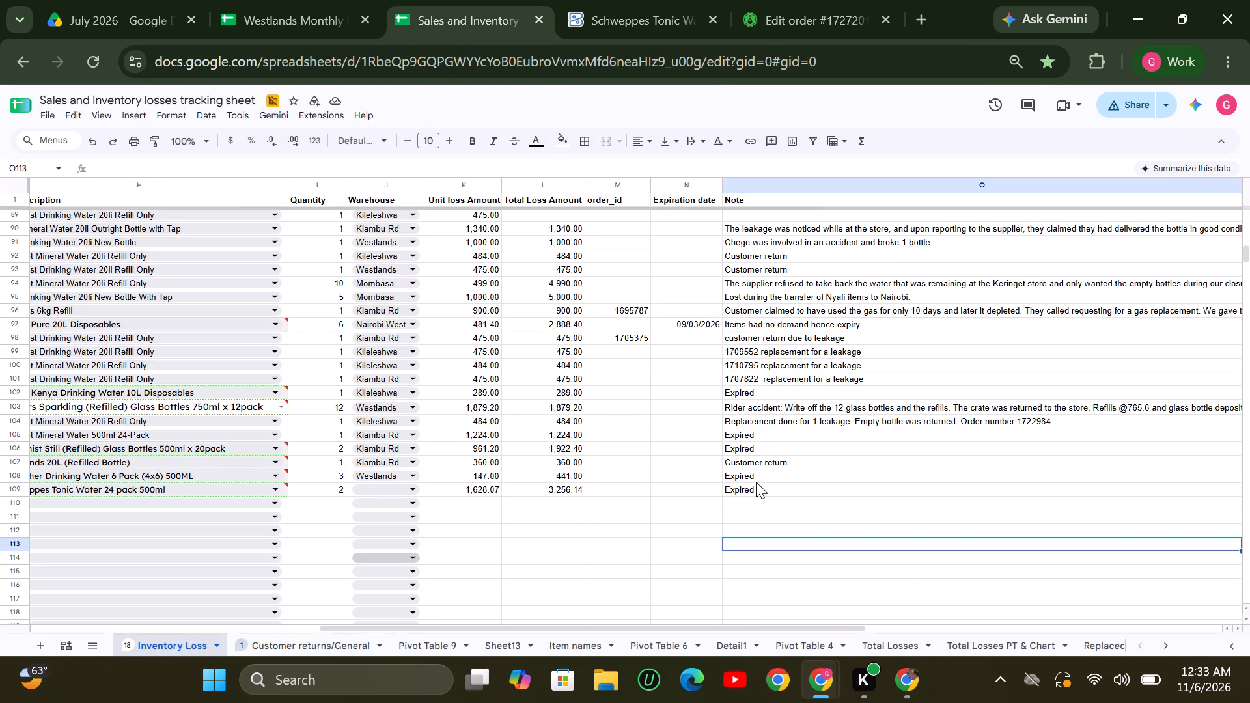
{"action": "left_click", "coordinate": [741, 503]}
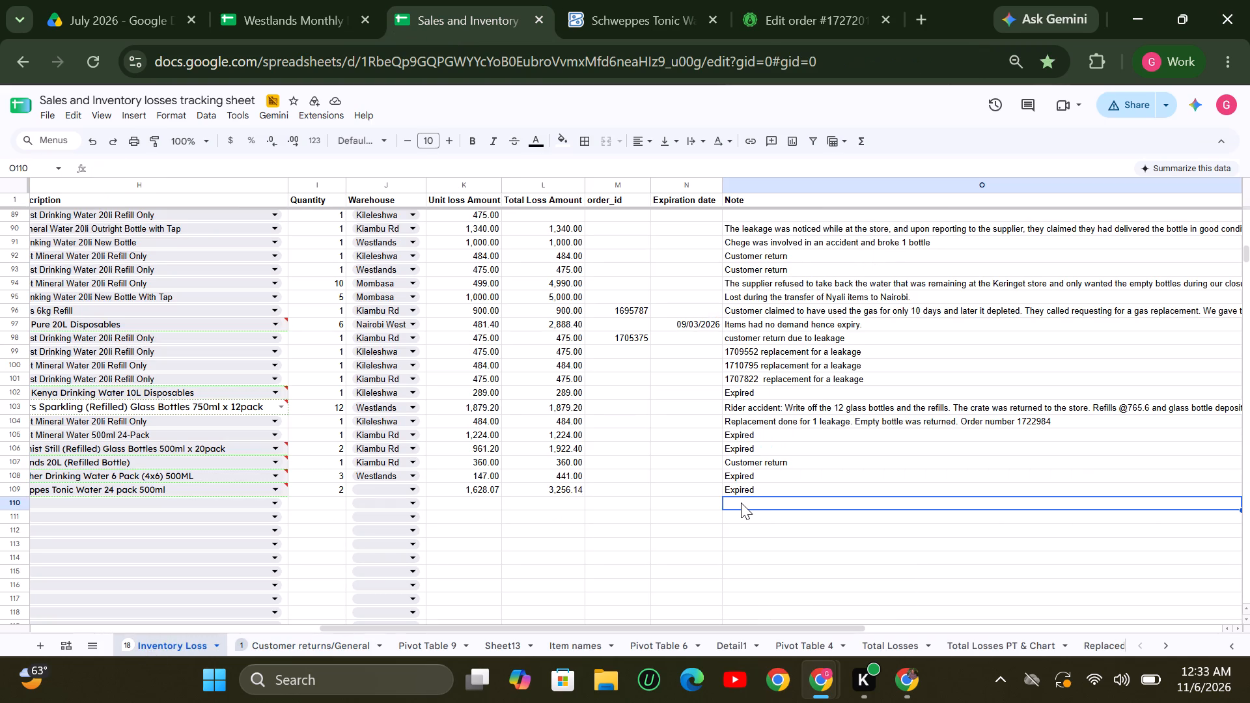
{"action": "key", "text": "super+v"}
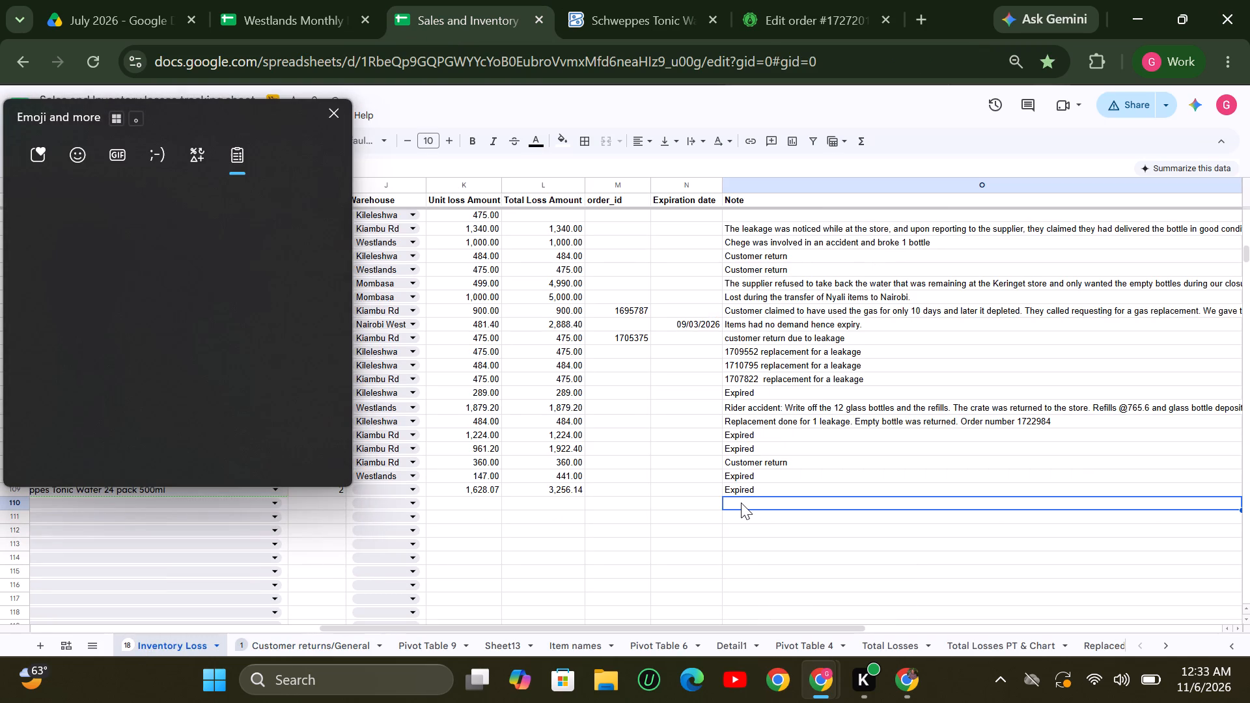
{"action": "left_click", "coordinate": [90, 283]}
{"action": "key", "text": "ctrl+v"}
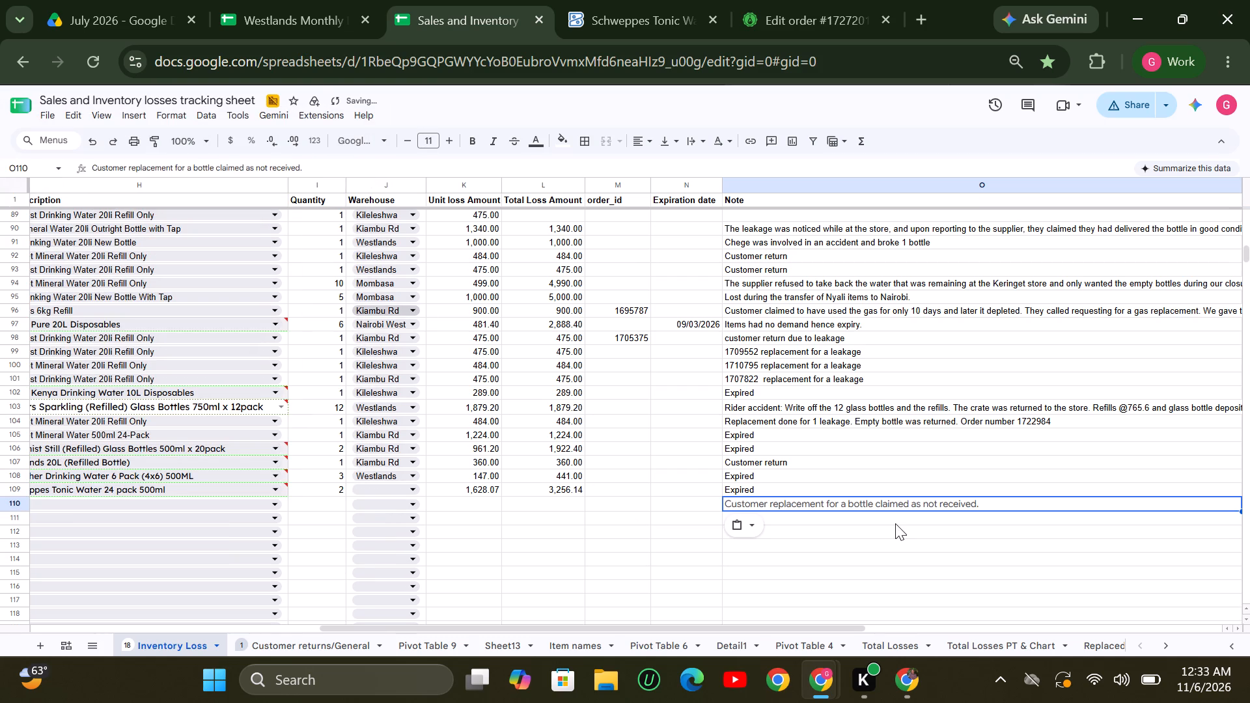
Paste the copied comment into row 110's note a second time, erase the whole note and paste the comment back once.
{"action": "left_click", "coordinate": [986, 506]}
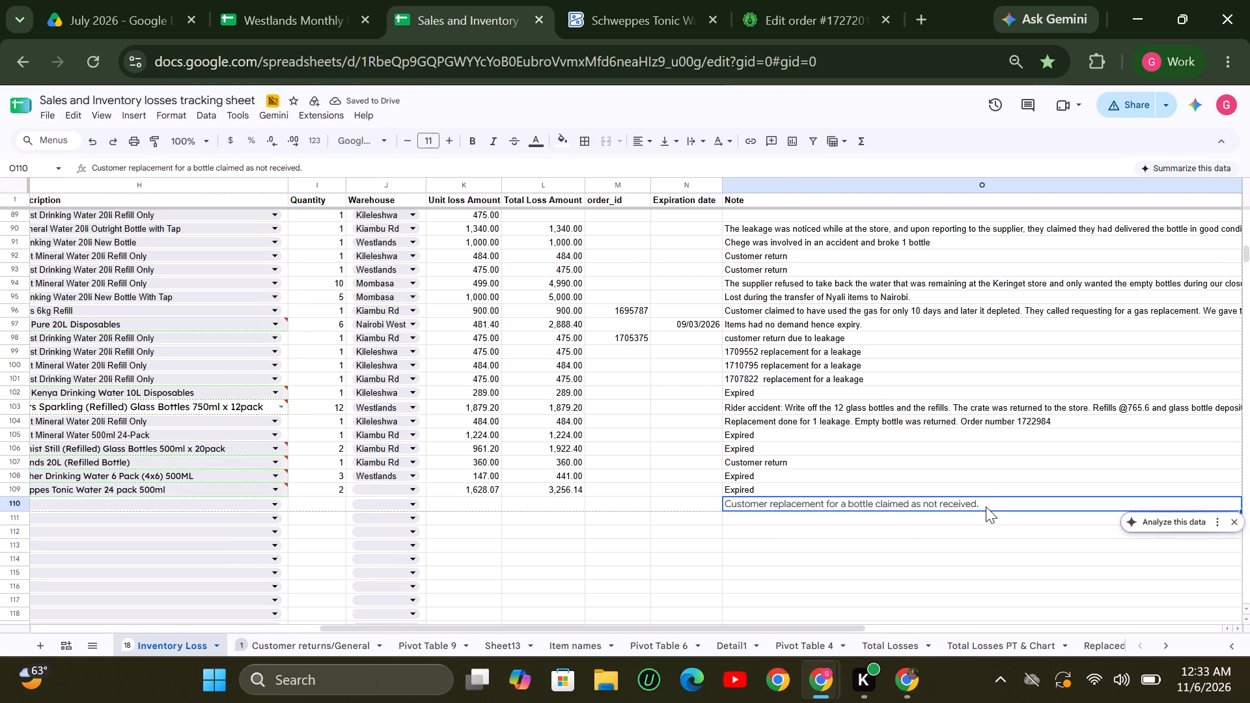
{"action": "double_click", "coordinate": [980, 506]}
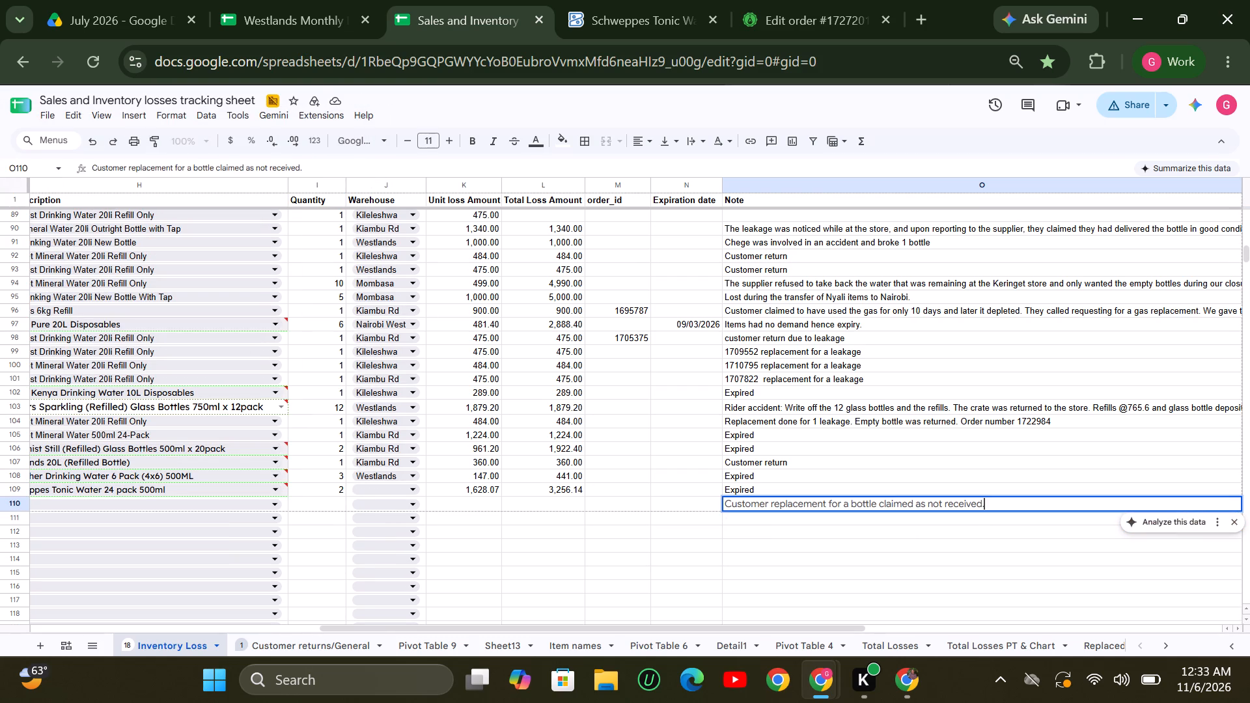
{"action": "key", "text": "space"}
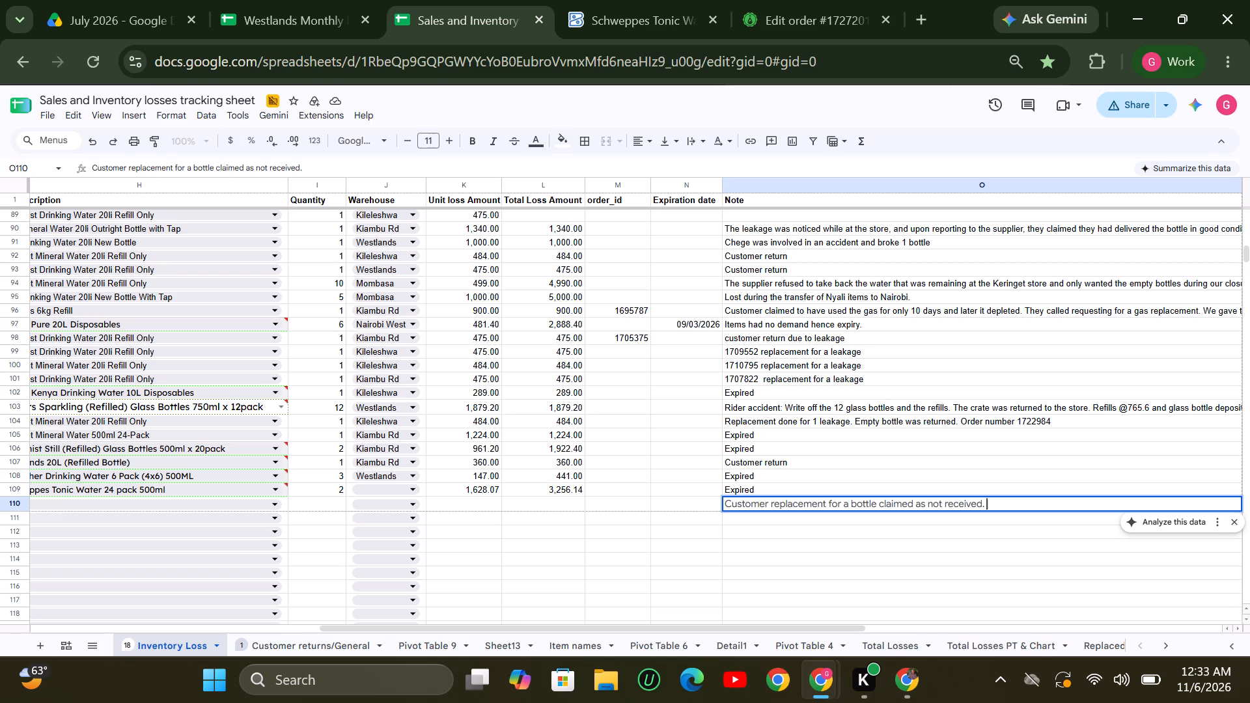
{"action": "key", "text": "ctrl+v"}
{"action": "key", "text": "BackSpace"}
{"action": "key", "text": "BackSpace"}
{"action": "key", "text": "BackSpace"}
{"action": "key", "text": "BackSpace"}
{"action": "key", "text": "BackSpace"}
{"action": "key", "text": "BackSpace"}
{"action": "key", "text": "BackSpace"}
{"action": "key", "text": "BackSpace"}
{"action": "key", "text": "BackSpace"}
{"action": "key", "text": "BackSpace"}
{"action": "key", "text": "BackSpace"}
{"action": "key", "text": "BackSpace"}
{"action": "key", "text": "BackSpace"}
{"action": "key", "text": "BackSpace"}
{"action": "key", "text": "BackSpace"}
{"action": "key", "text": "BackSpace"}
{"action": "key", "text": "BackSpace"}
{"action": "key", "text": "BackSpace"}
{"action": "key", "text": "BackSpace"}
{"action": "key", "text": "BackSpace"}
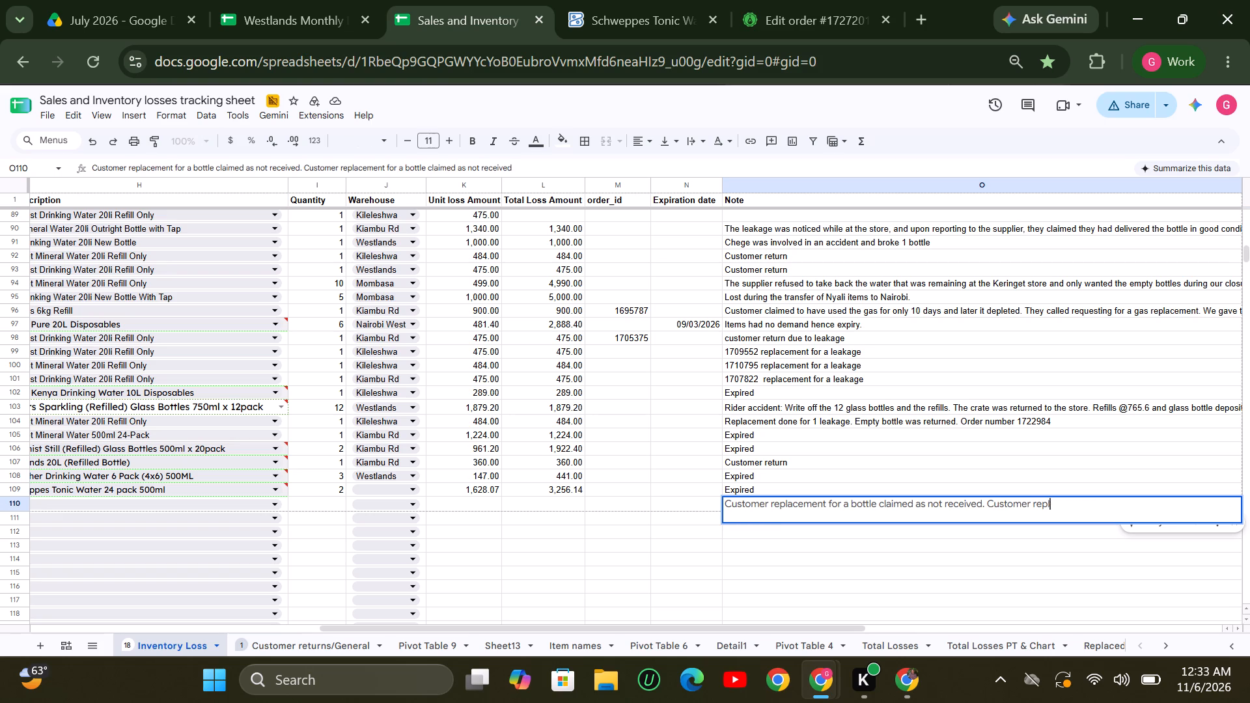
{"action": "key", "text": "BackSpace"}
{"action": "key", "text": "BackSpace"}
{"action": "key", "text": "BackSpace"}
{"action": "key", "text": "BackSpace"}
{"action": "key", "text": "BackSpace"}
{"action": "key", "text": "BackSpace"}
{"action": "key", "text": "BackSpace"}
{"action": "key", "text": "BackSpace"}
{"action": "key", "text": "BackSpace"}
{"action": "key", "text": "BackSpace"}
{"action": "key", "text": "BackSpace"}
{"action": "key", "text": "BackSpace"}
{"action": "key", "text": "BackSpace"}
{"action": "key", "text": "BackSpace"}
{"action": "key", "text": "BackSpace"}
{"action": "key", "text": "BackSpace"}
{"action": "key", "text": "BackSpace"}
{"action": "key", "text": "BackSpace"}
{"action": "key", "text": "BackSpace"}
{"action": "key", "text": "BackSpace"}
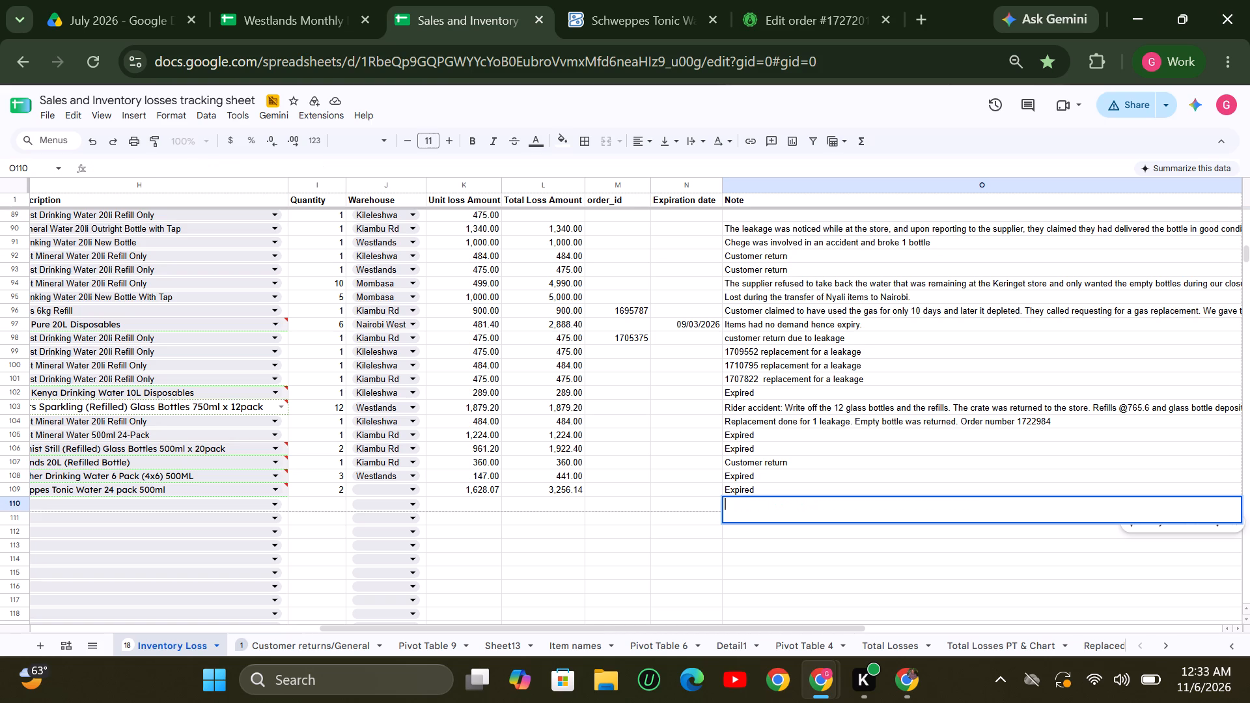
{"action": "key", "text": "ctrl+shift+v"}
{"action": "key", "text": "space"}
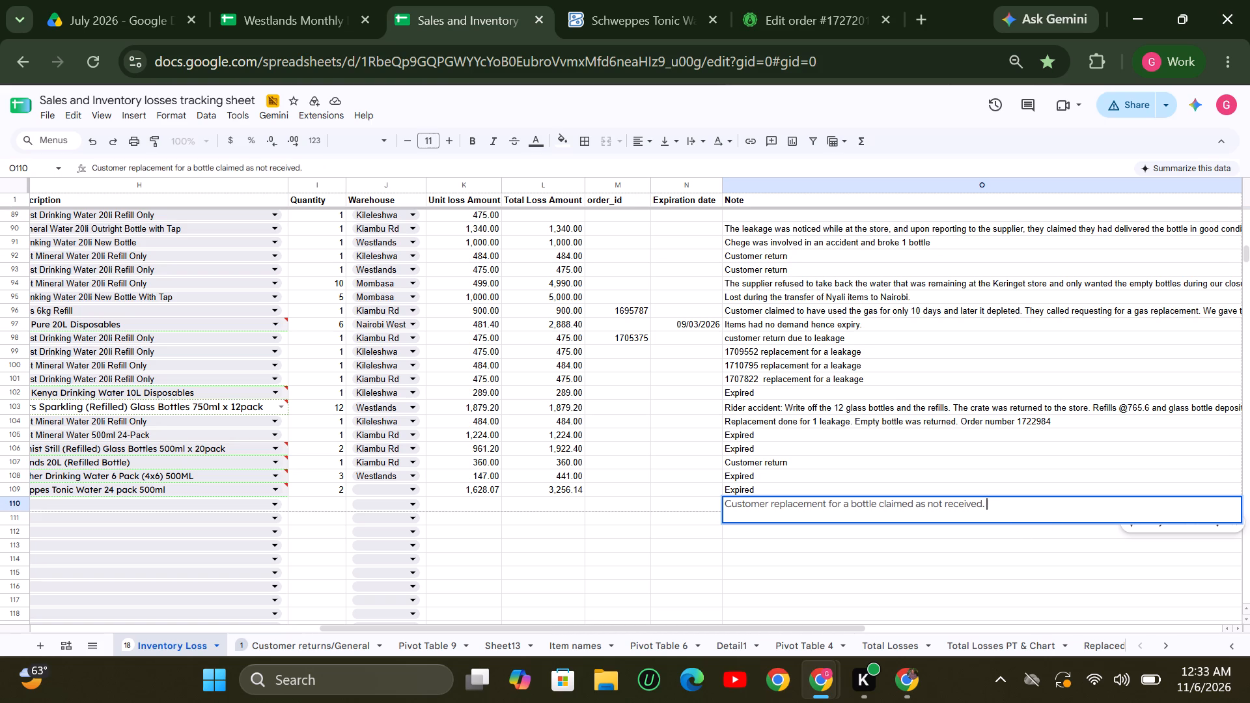
{"action": "key", "text": "super+v"}
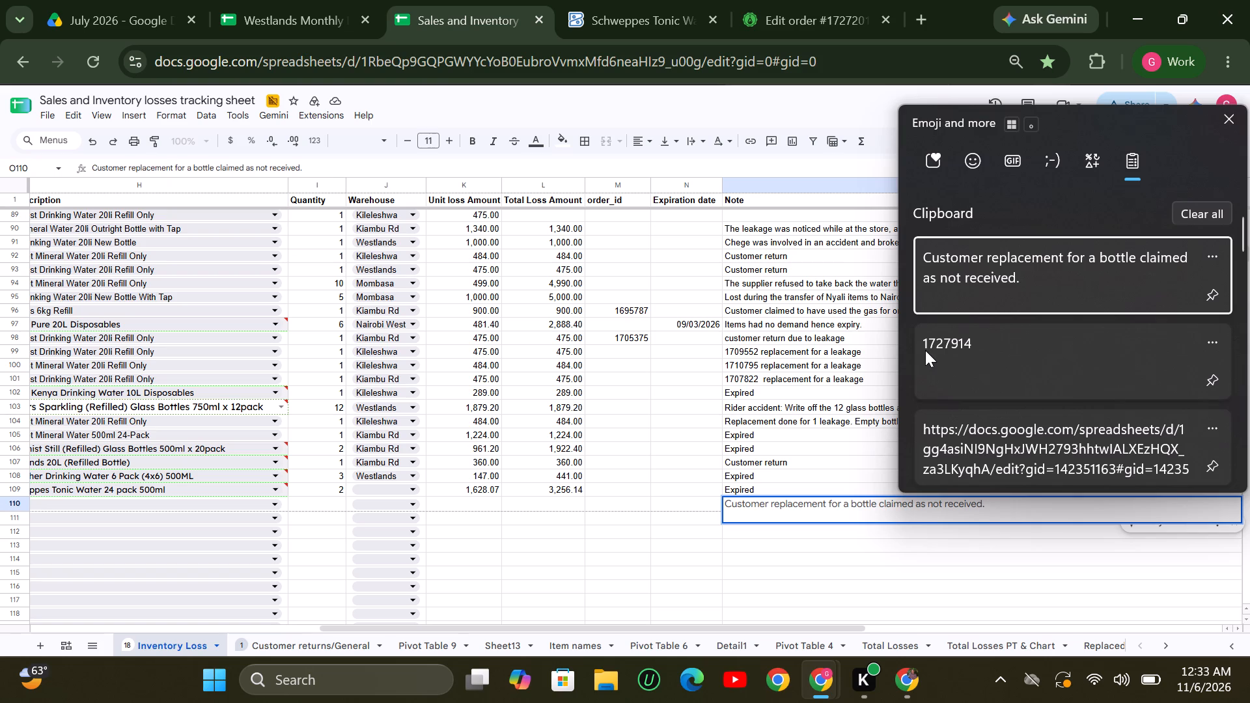
{"action": "left_click", "coordinate": [925, 350]}
{"action": "key", "text": "ctrl+v"}
{"action": "left_click", "coordinate": [833, 551]}
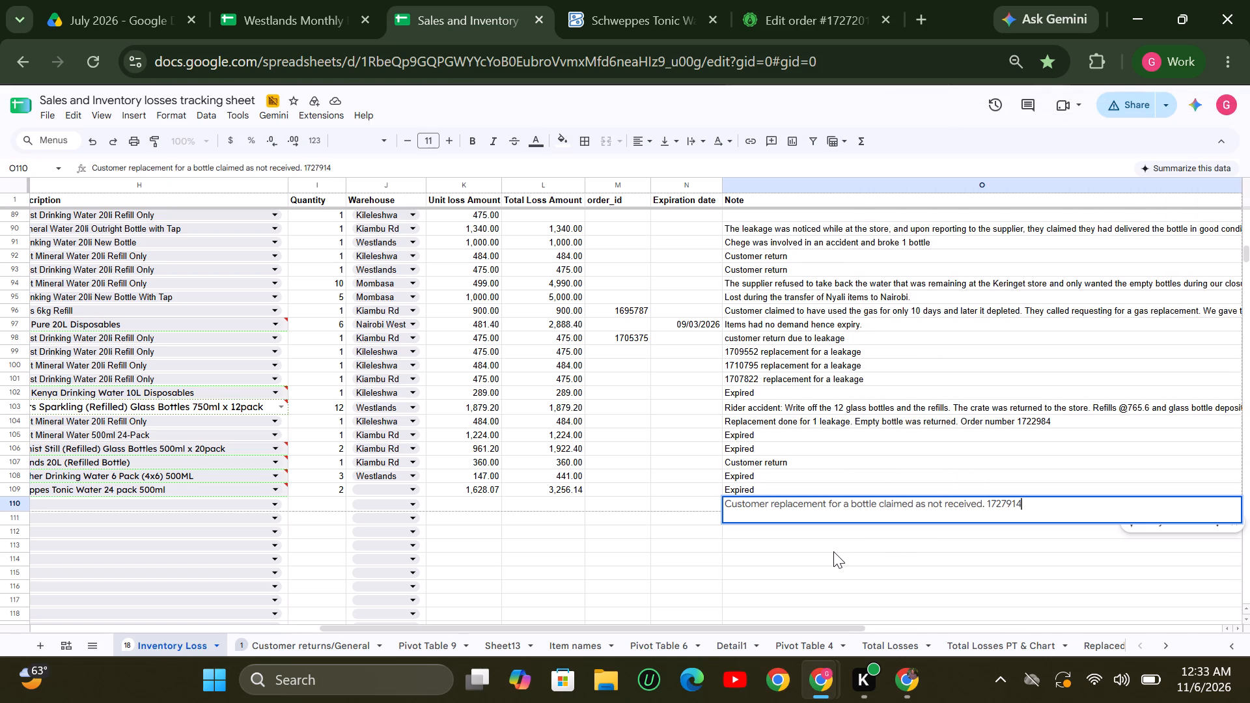
Format row 110's note like the other notes: black text, default Arial font, size 10.
{"action": "left_click", "coordinate": [775, 507]}
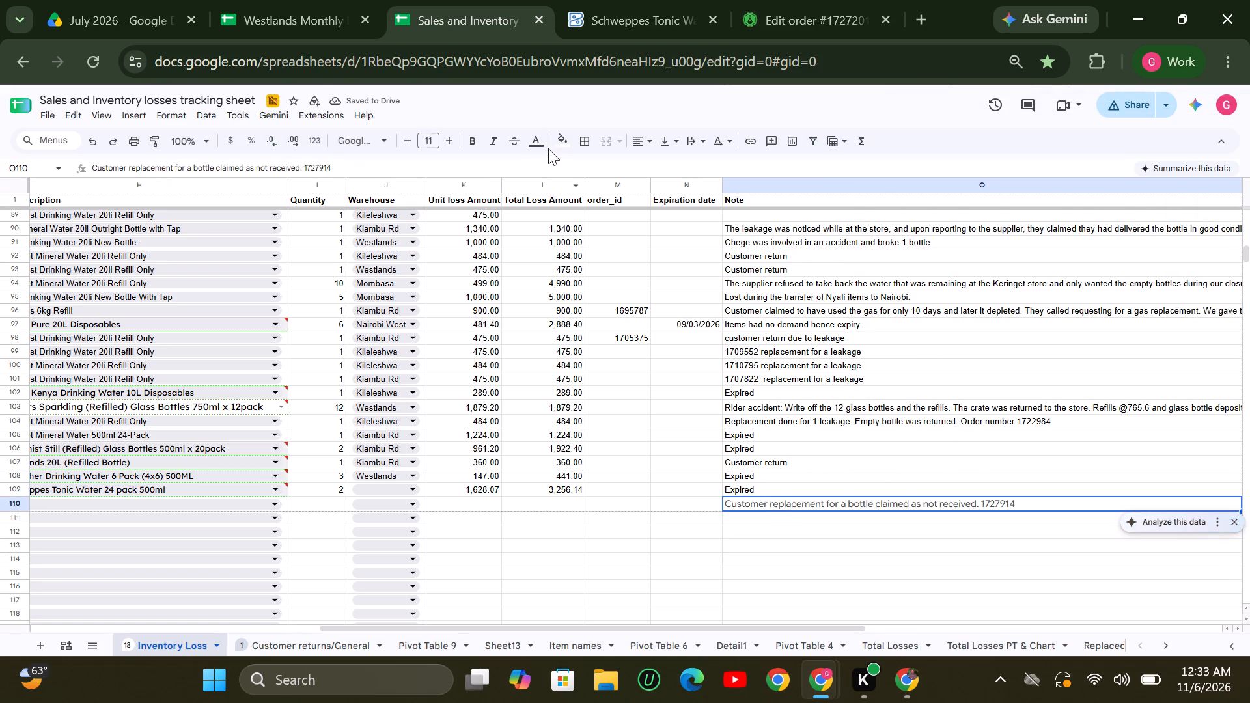
{"action": "left_click", "coordinate": [540, 142]}
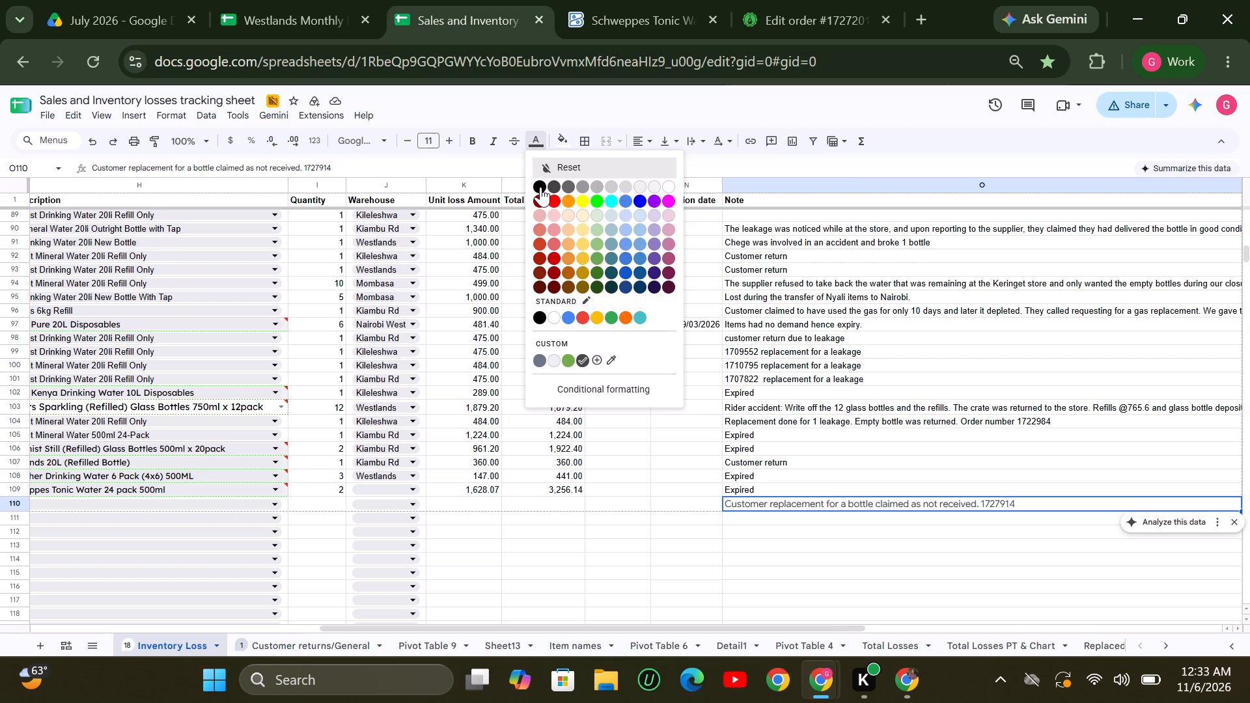
{"action": "left_click", "coordinate": [540, 187]}
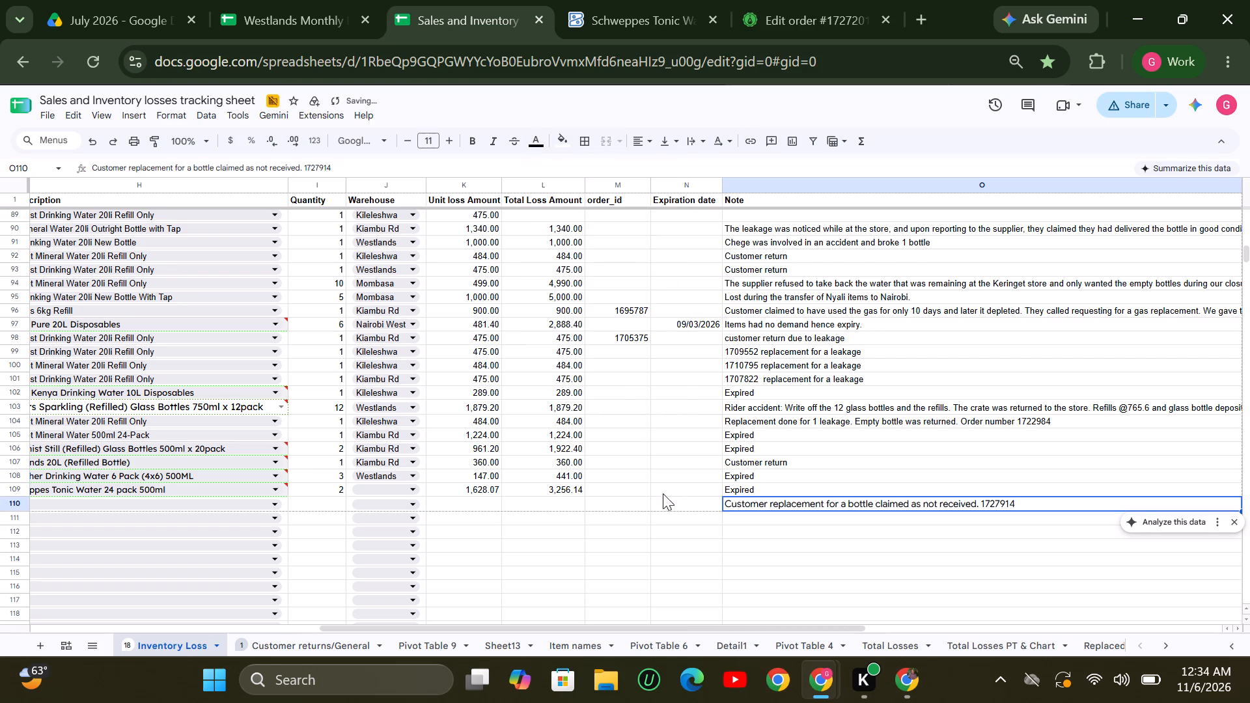
{"action": "left_click", "coordinate": [747, 396]}
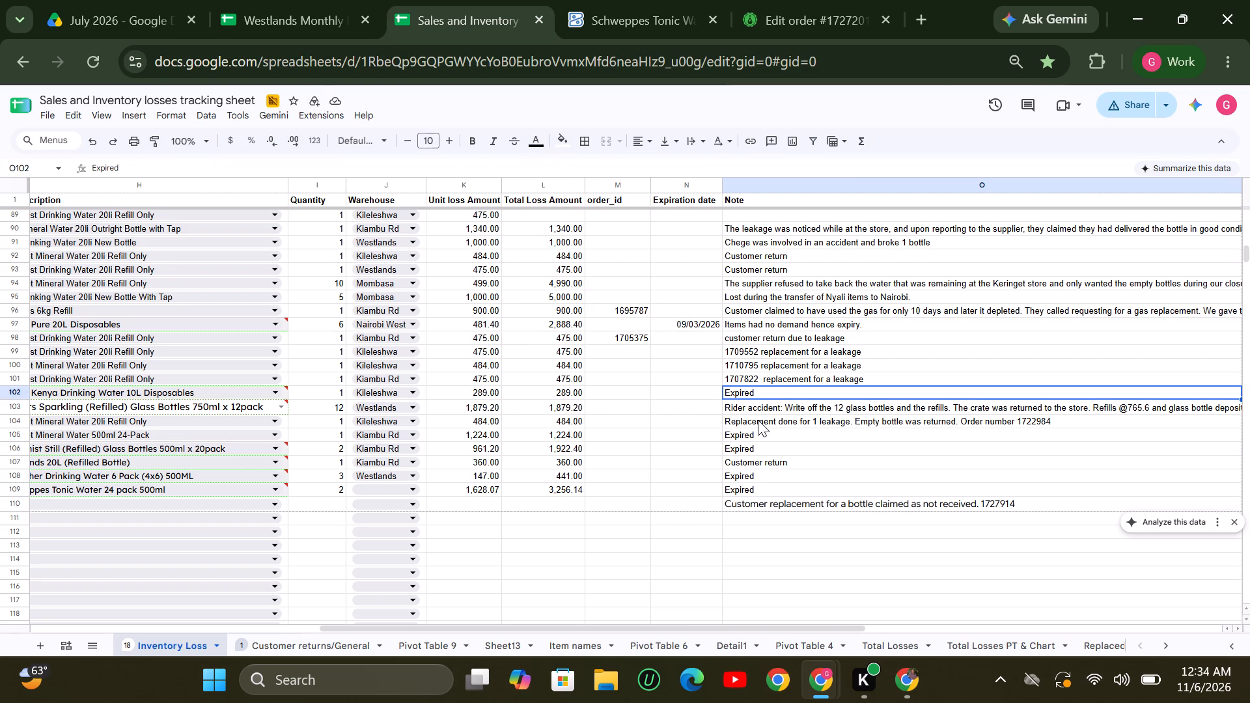
{"action": "left_click", "coordinate": [760, 506]}
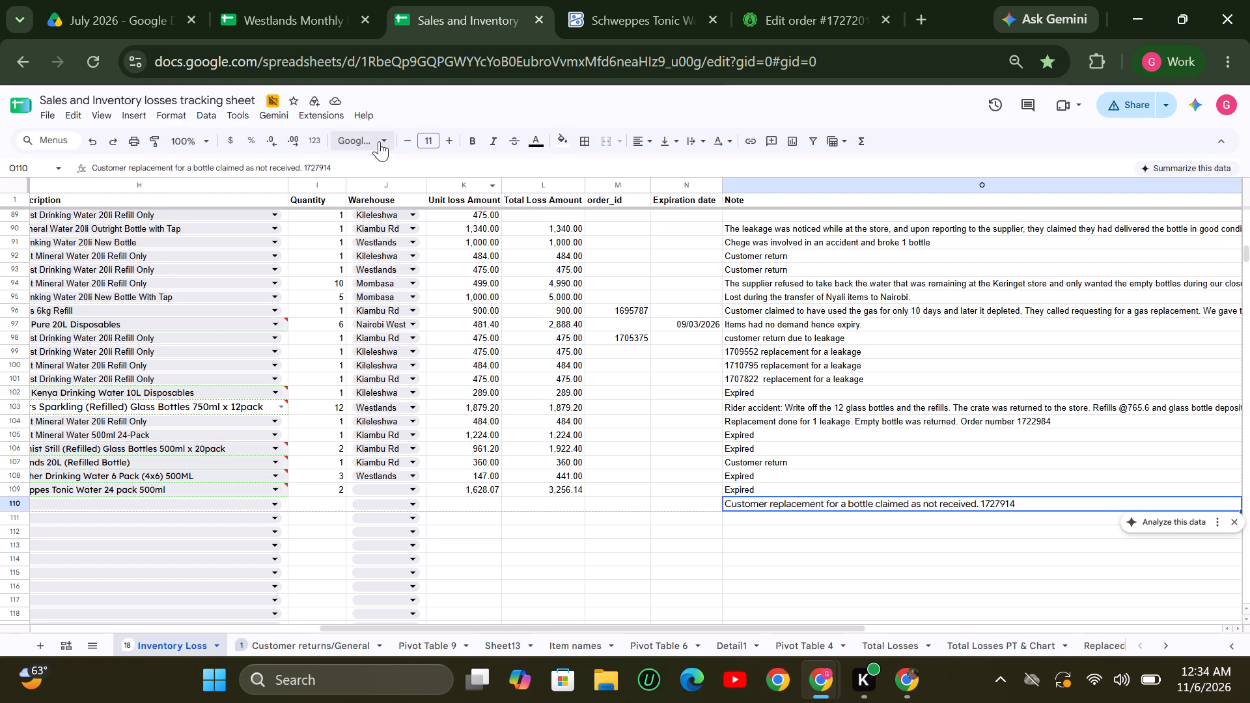
{"action": "left_click", "coordinate": [380, 135]}
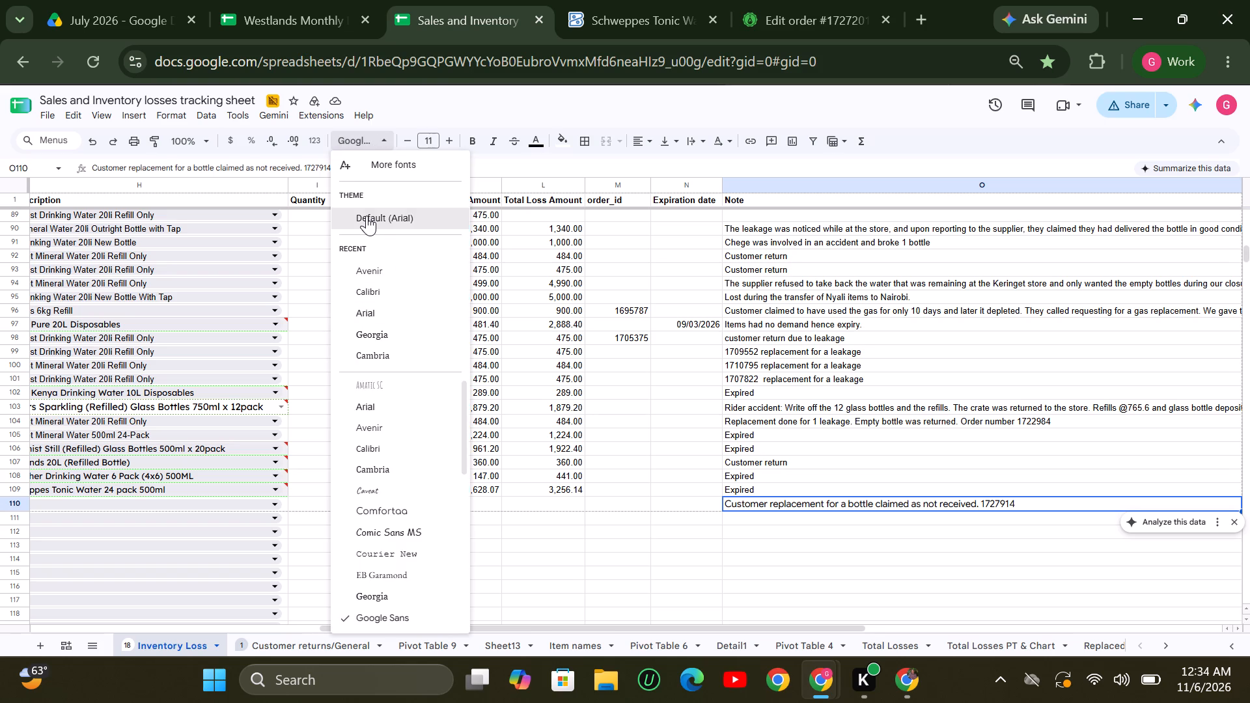
{"action": "left_click", "coordinate": [367, 215]}
{"action": "left_click", "coordinate": [583, 527]}
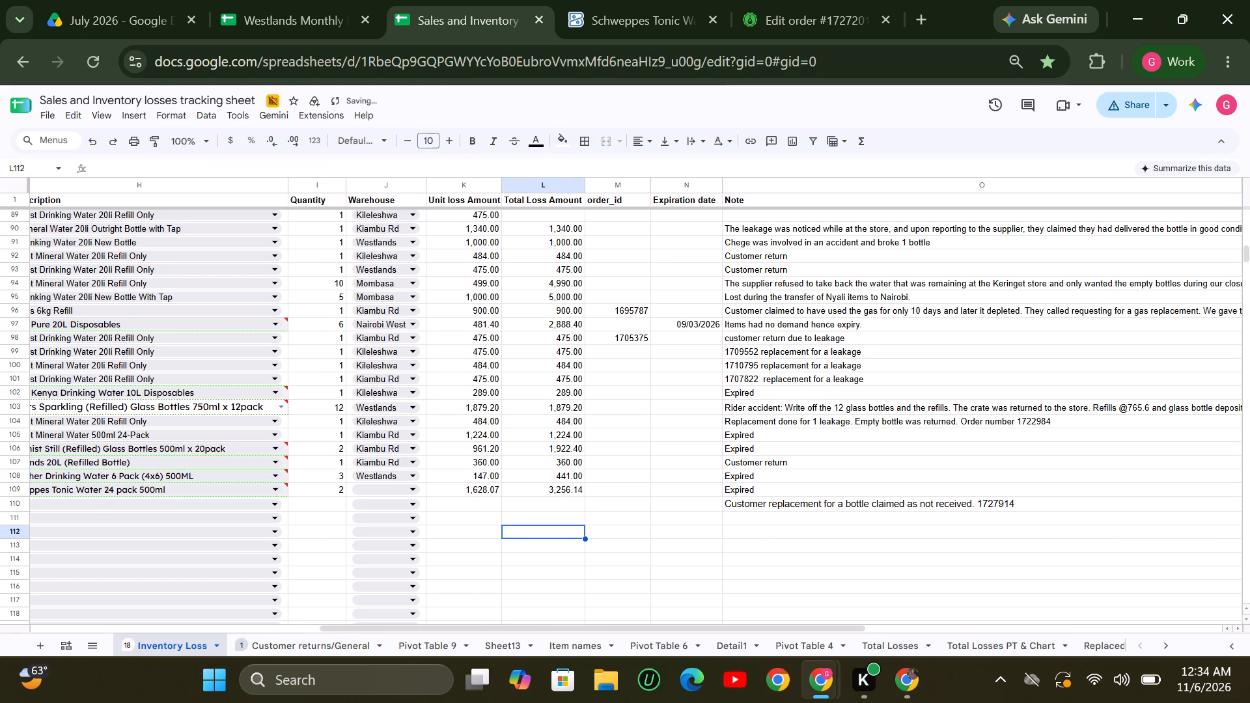
{"action": "left_click", "coordinate": [734, 469]}
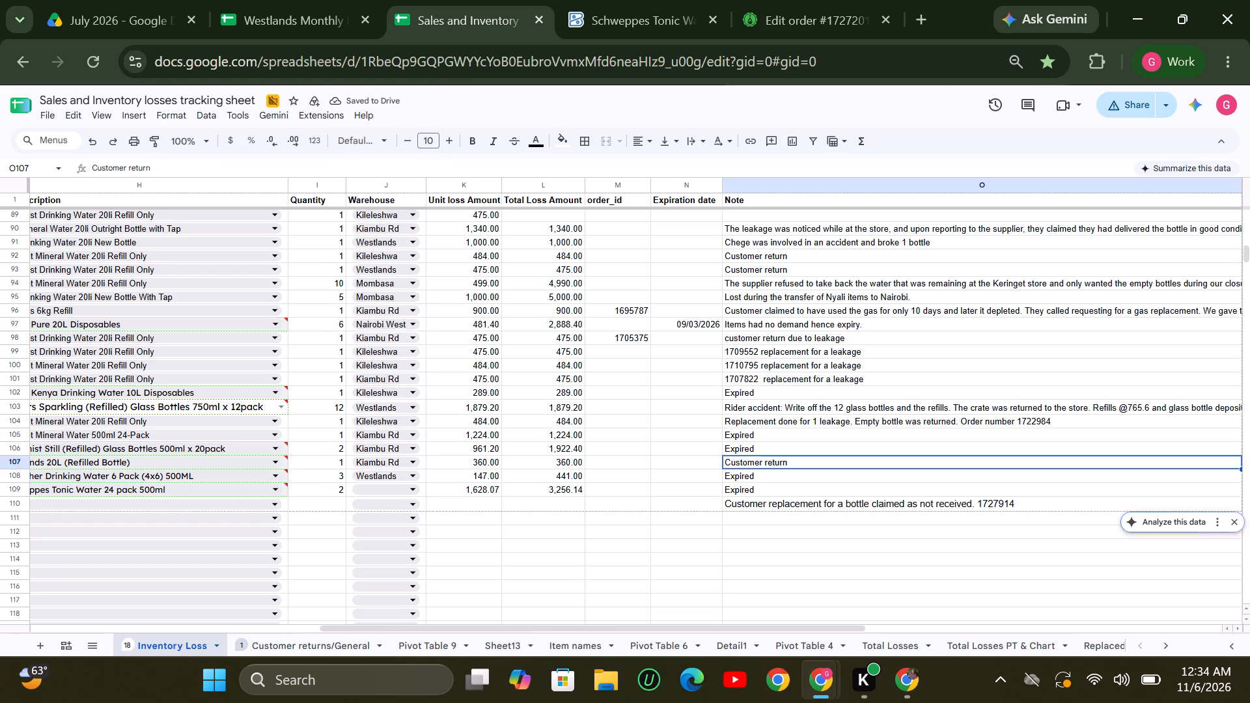
{"action": "left_click", "coordinate": [753, 503]}
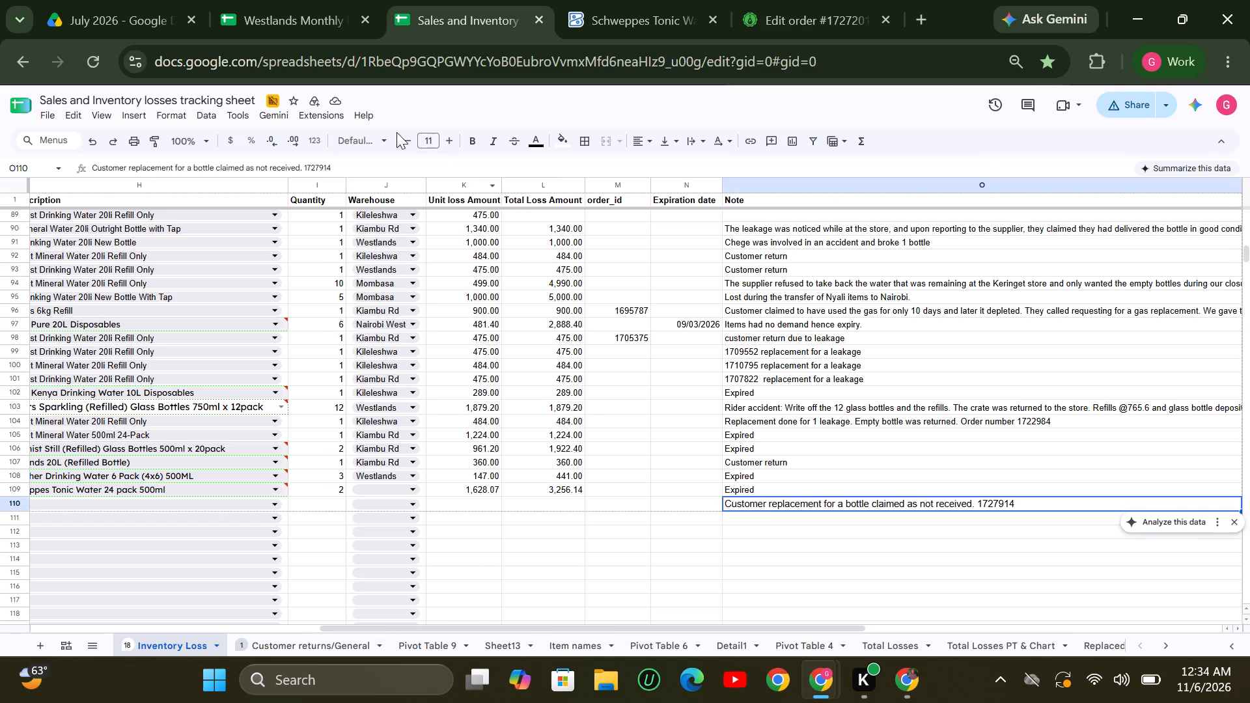
{"action": "left_click", "coordinate": [404, 142]}
{"action": "left_click", "coordinate": [520, 455]}
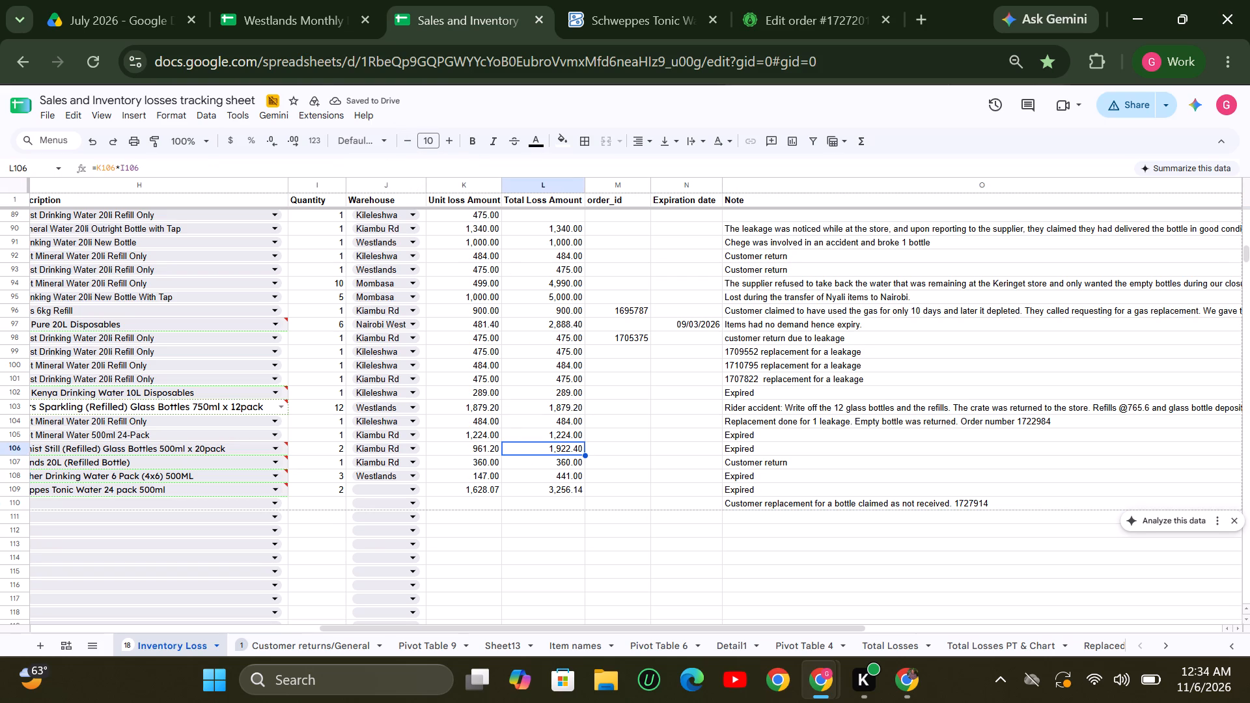
Append "- Harbert Construction Ltd." after the order number in row 110's note.
{"action": "double_click", "coordinate": [1014, 508]}
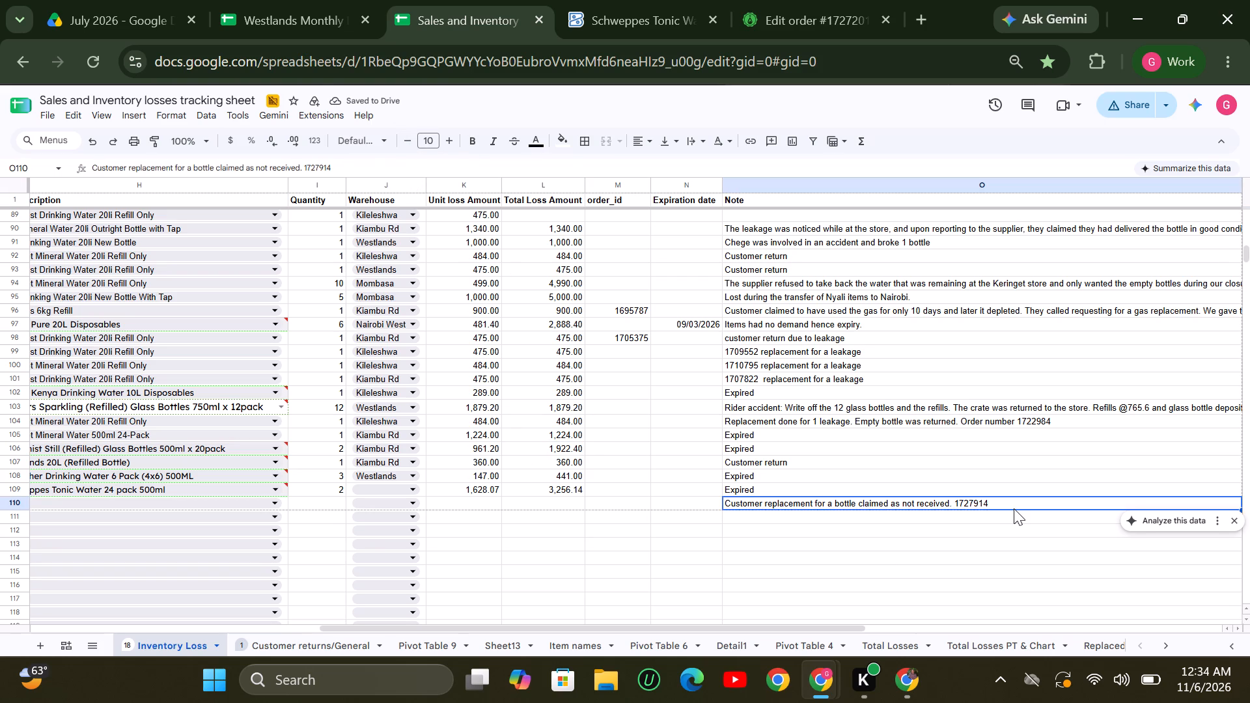
{"action": "key", "text": "space"}
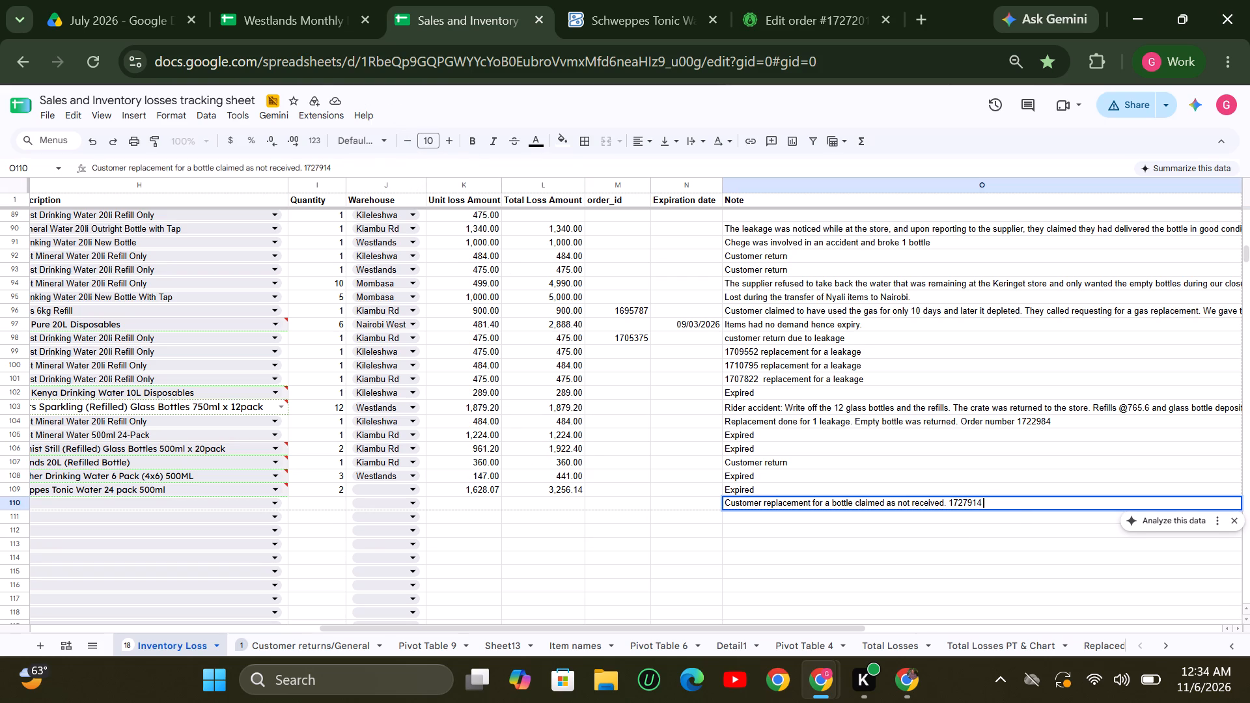
{"action": "type", "text": "-"}
{"action": "key", "text": "space"}
{"action": "type", "text": "abr"}
{"action": "key", "text": "BackSpace"}
{"action": "key", "text": "BackSpace"}
{"action": "type", "text": "rbert"}
{"action": "key", "text": "space"}
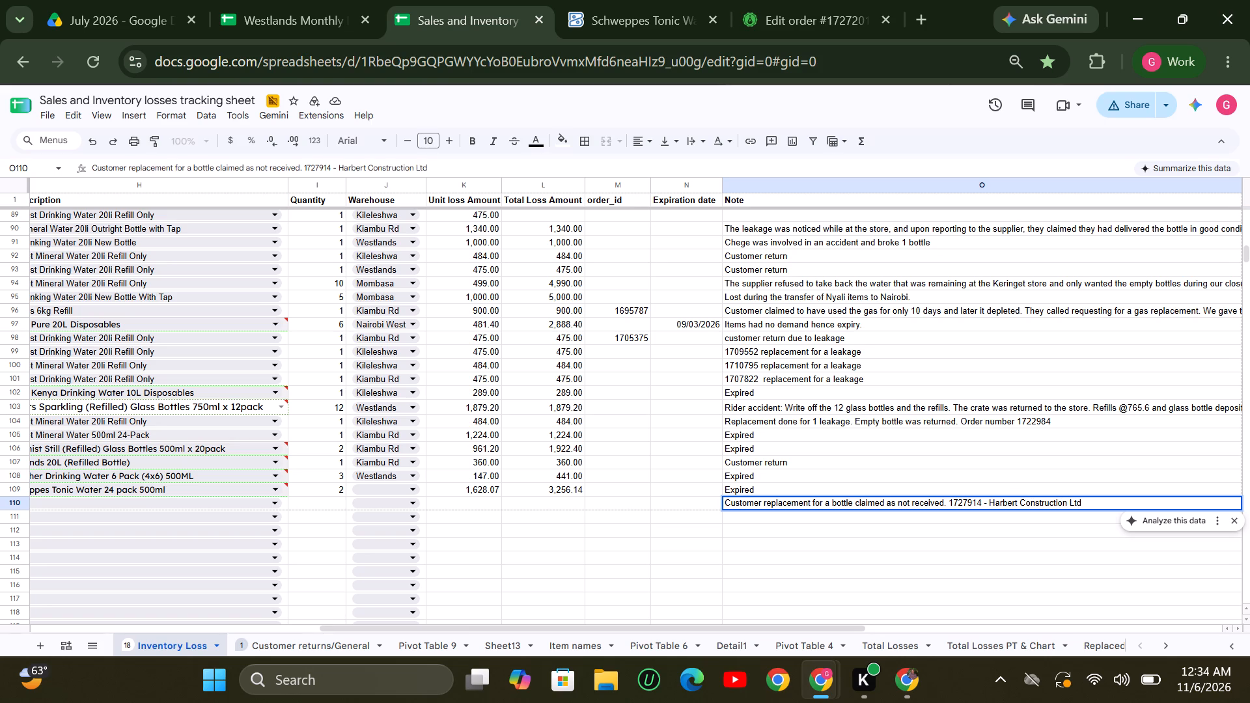
{"action": "key", "text": "period"}
{"action": "left_click", "coordinate": [555, 508]}
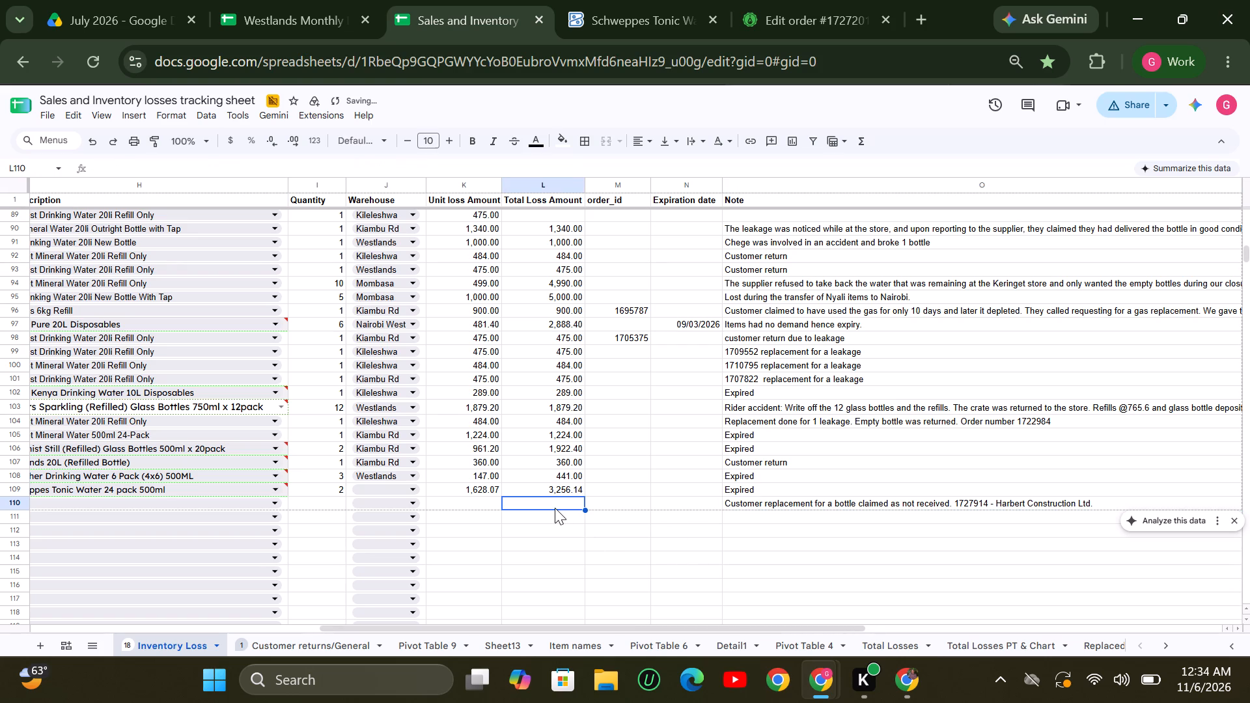
Enter 1484 as row 110's total loss amount, copy it into the unit loss amount, and set the quantity to 1.
{"action": "type", "text": "1484"}
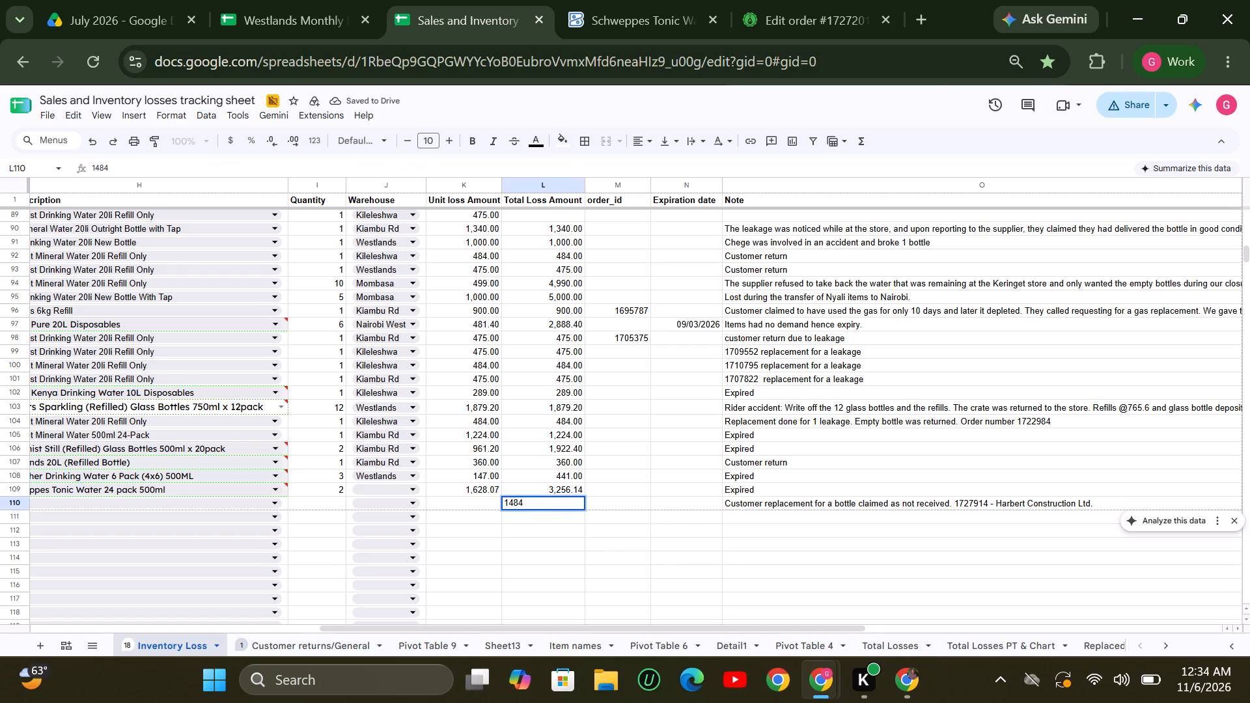
{"action": "left_click", "coordinate": [464, 505]}
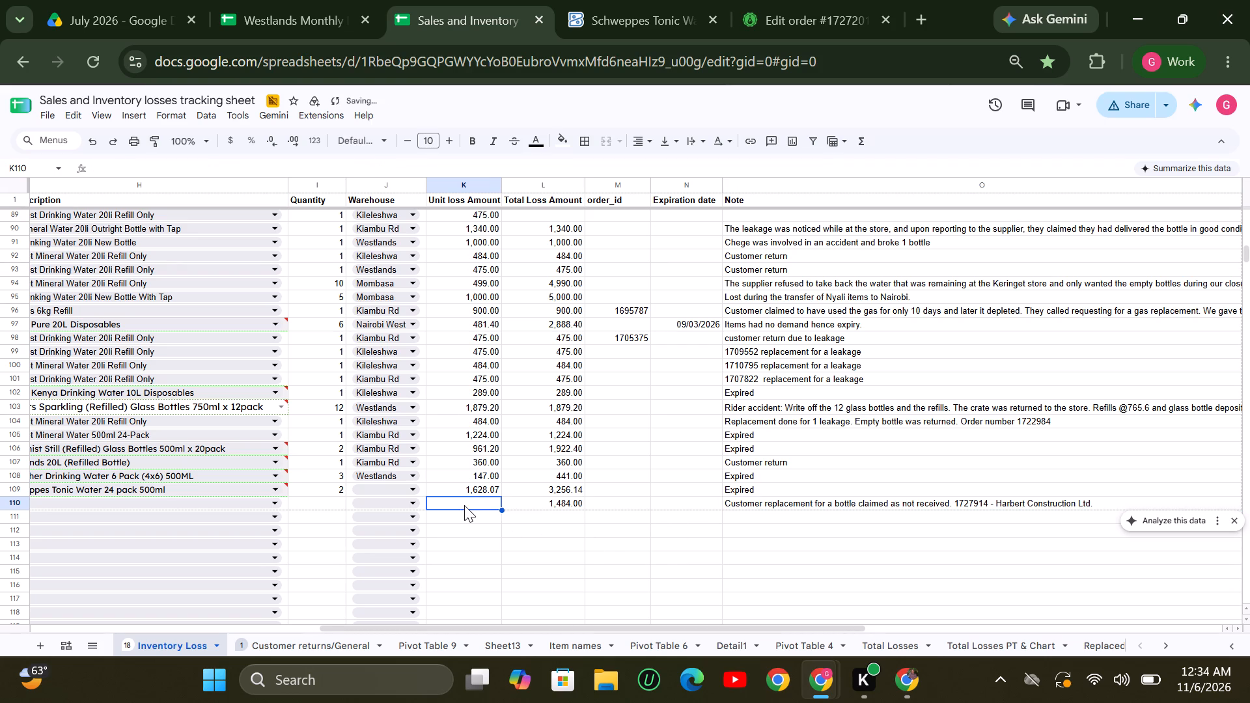
{"action": "left_click", "coordinate": [542, 503]}
{"action": "key", "text": "ctrl+c"}
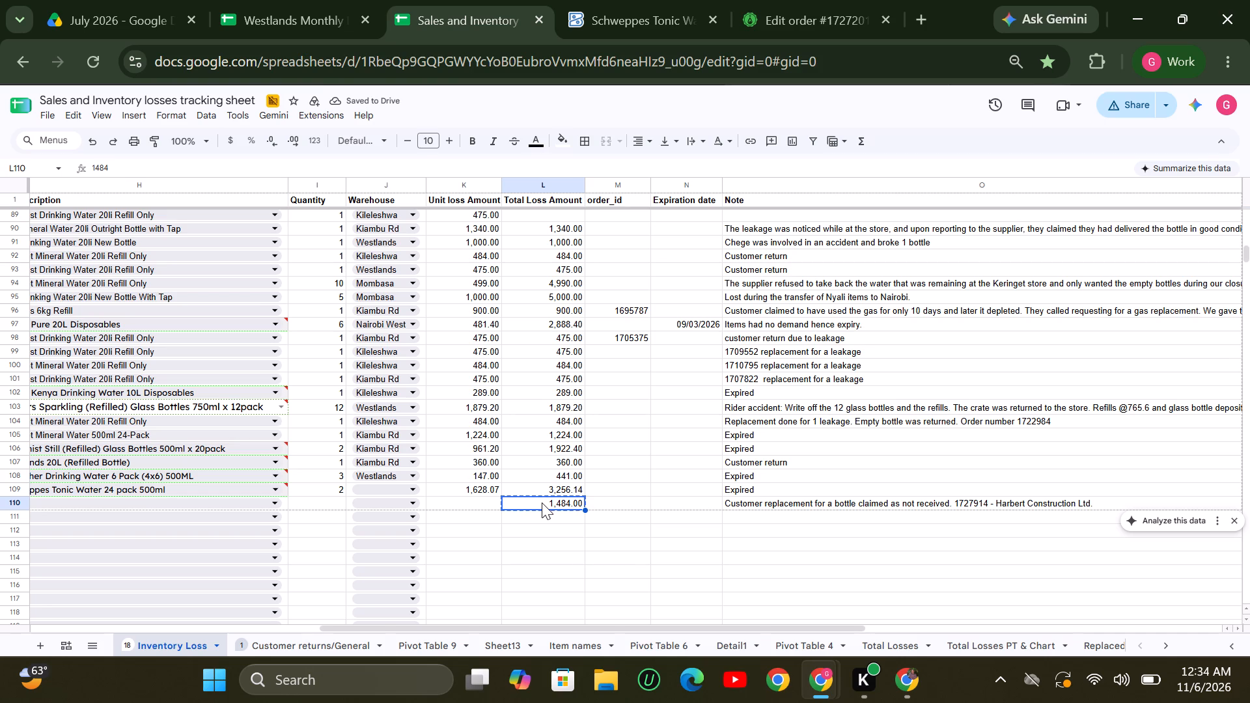
{"action": "left_click", "coordinate": [479, 506]}
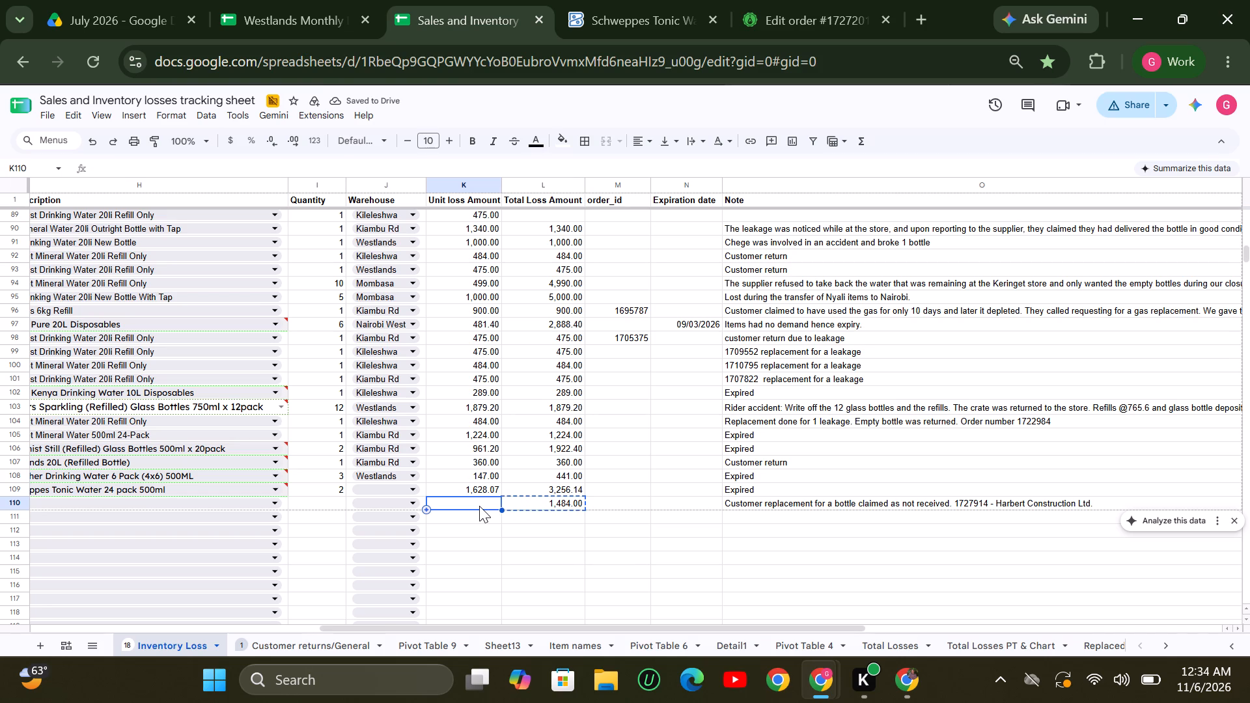
{"action": "key", "text": "ctrl+v"}
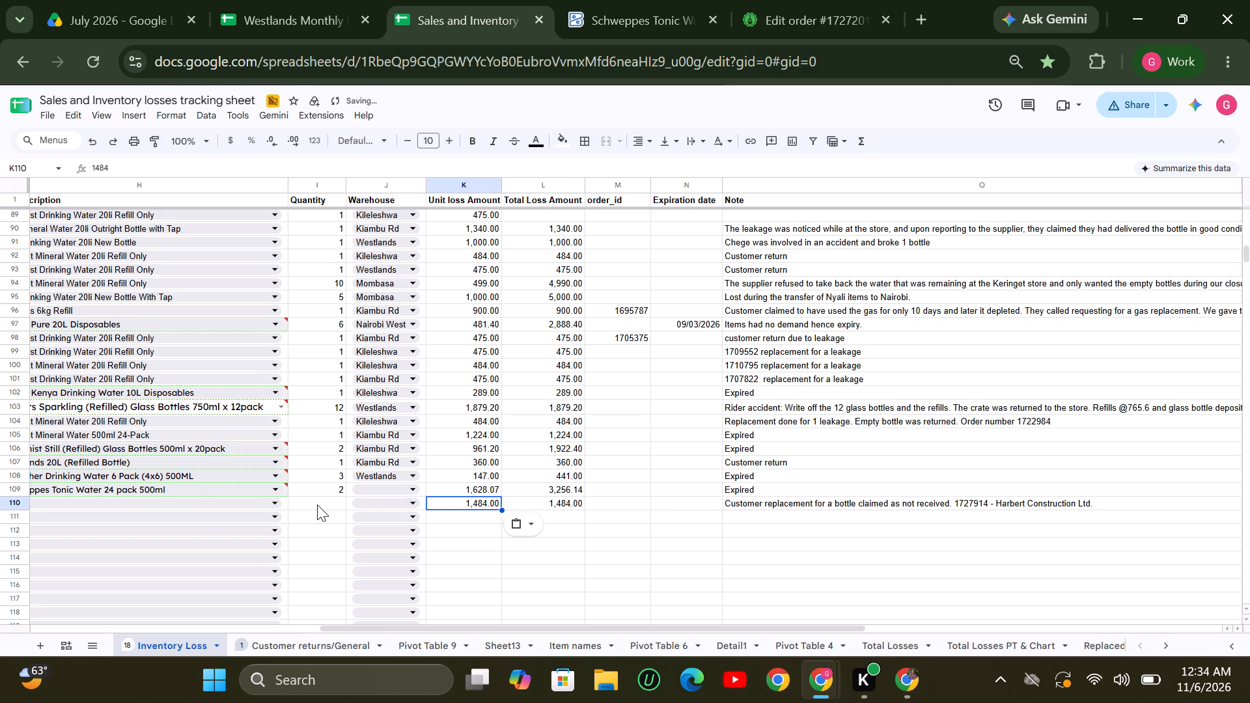
{"action": "left_click", "coordinate": [317, 504]}
{"action": "key", "text": "1"}
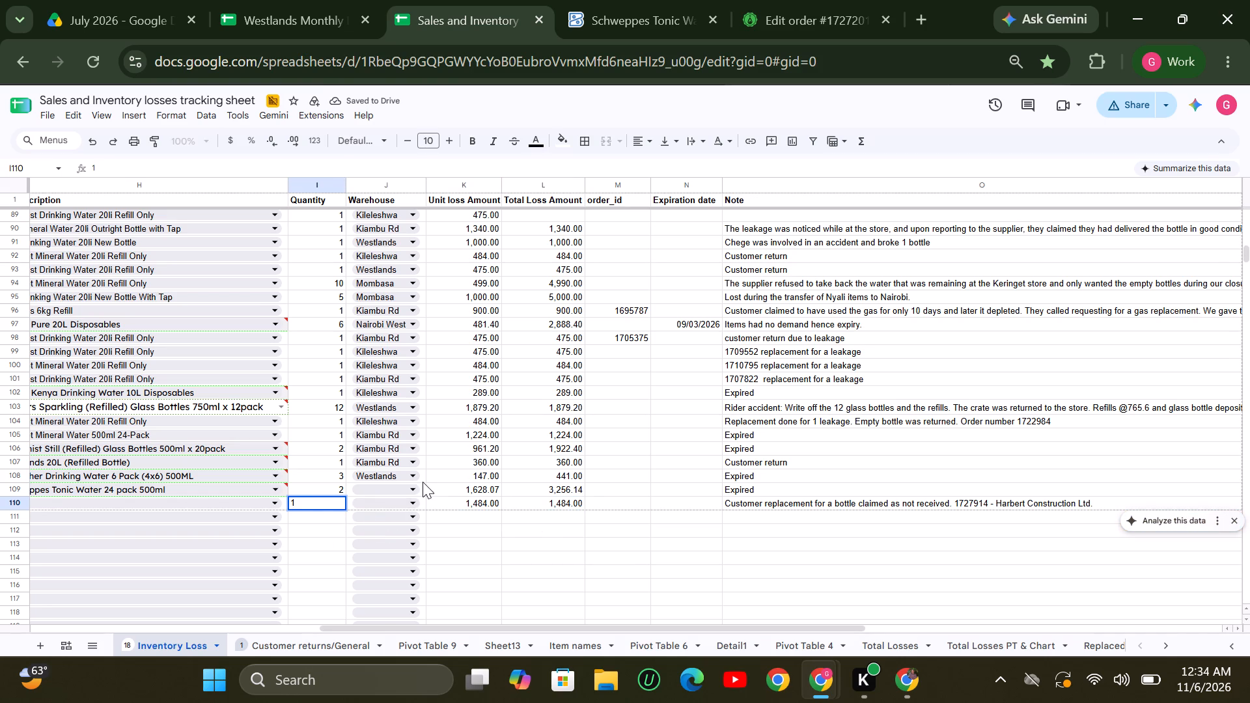
Set the warehouse to Westlands for rows 109 and 110.
{"action": "left_click", "coordinate": [411, 487]}
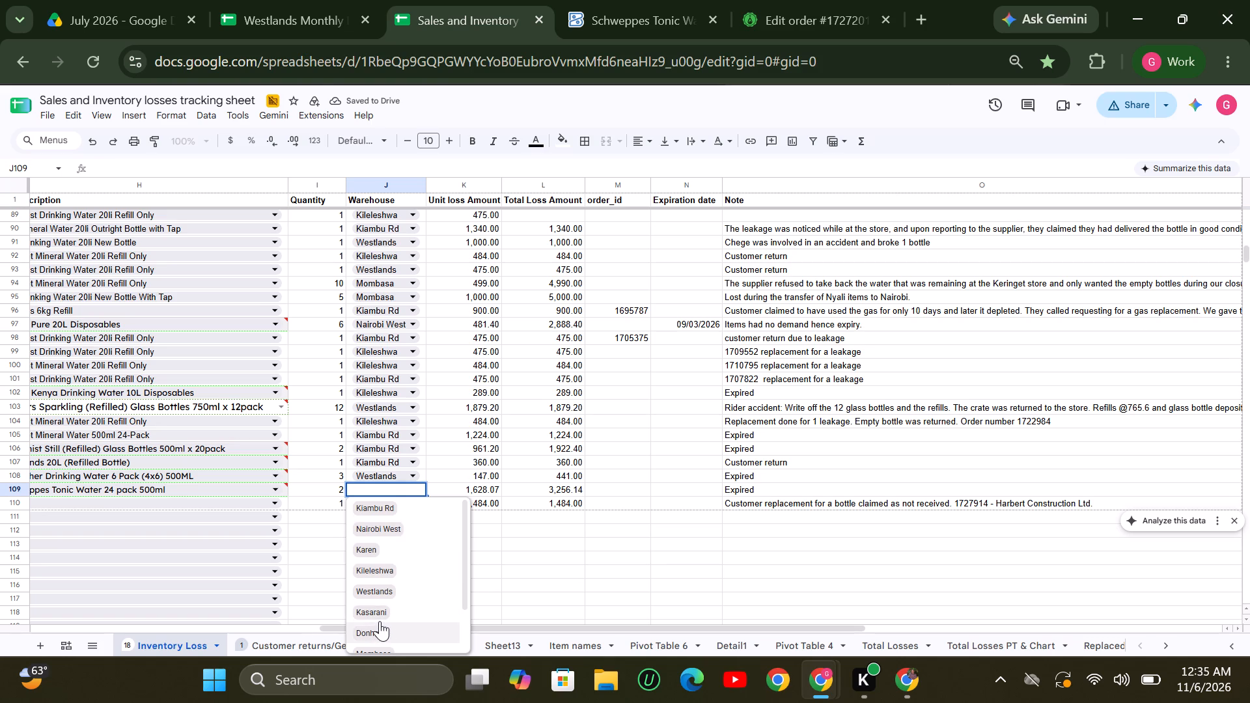
{"action": "scroll", "coordinate": [380, 621], "scroll_direction": "down", "scroll_amount": 1}
{"action": "left_click", "coordinate": [372, 535]}
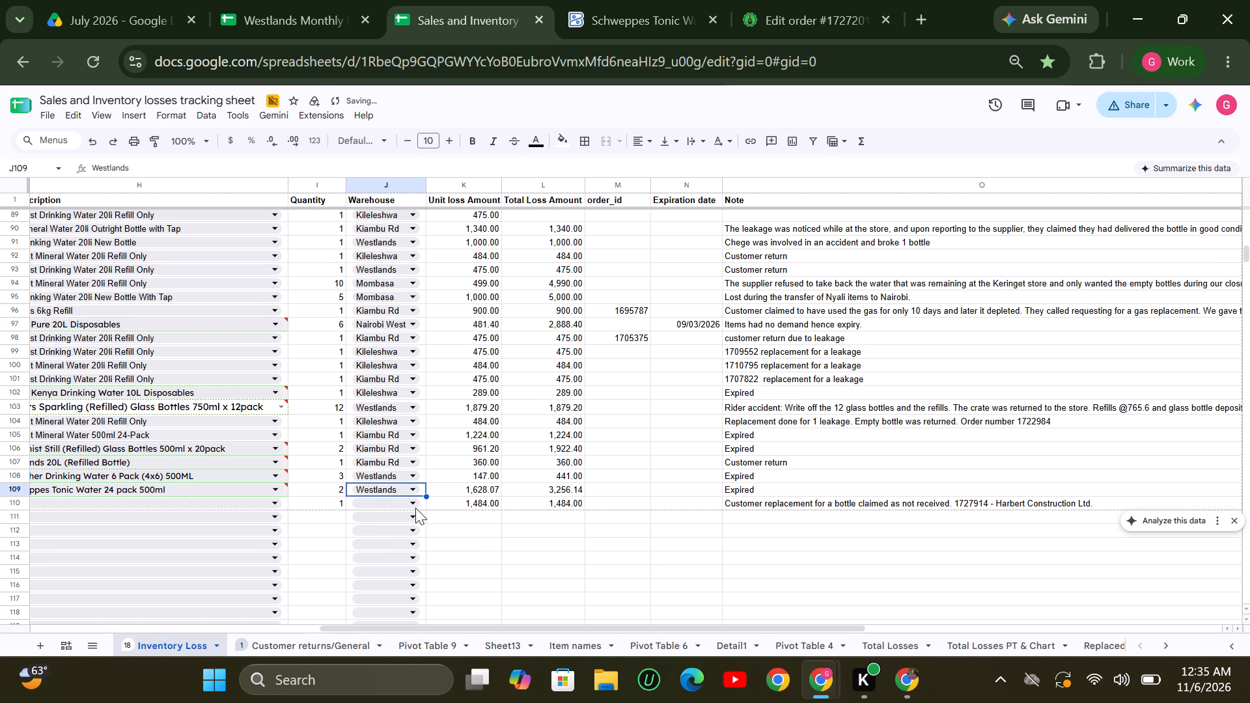
{"action": "left_click", "coordinate": [415, 508]}
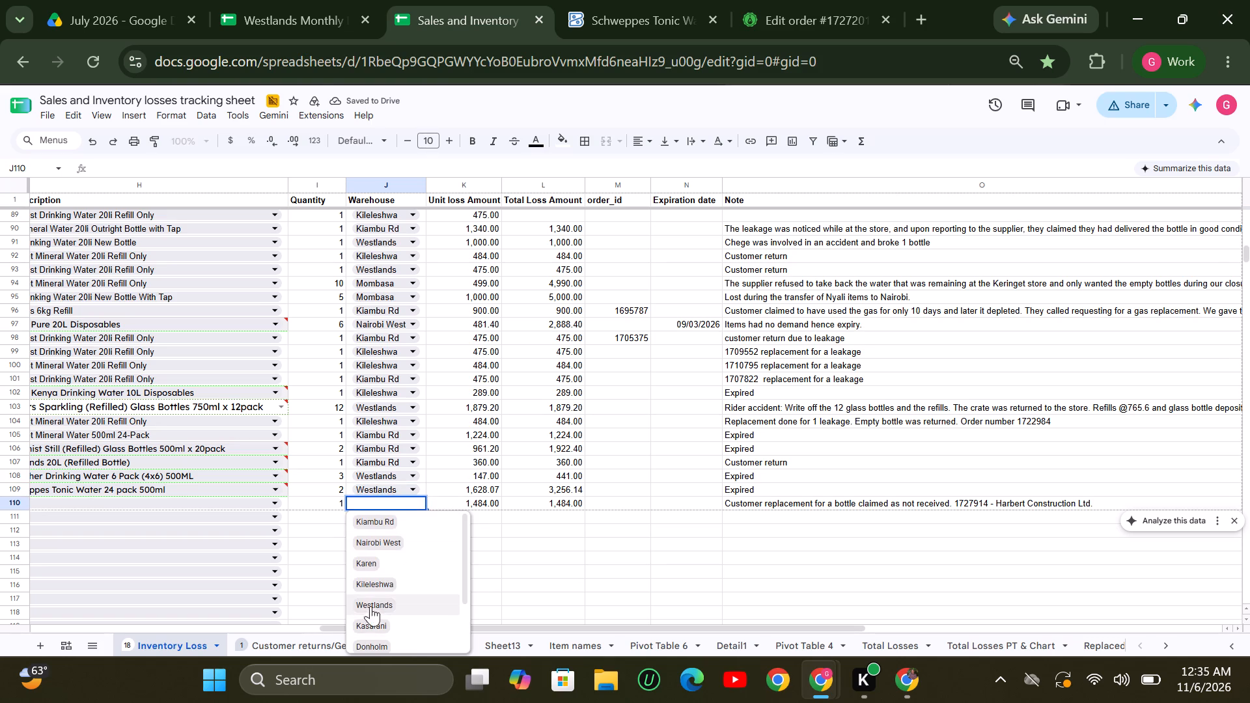
{"action": "left_click", "coordinate": [367, 603]}
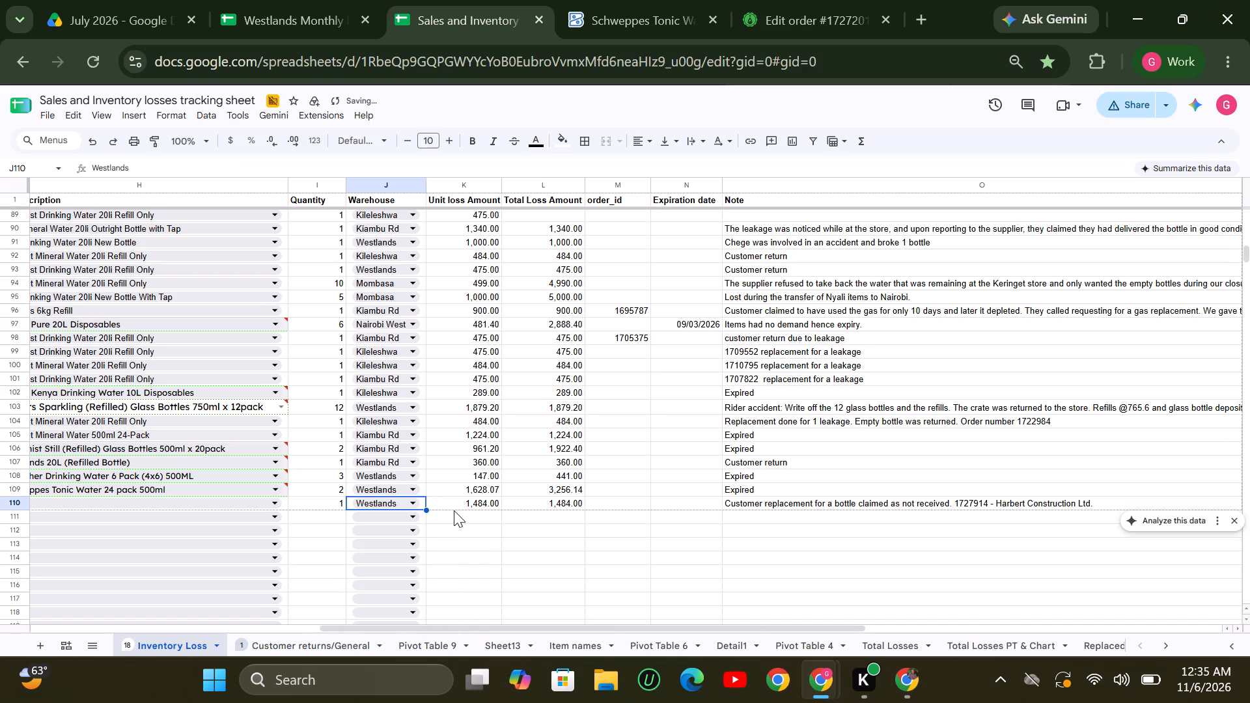
Fill the total loss formula from row 109 down into row 110.
{"action": "left_click", "coordinate": [541, 493]}
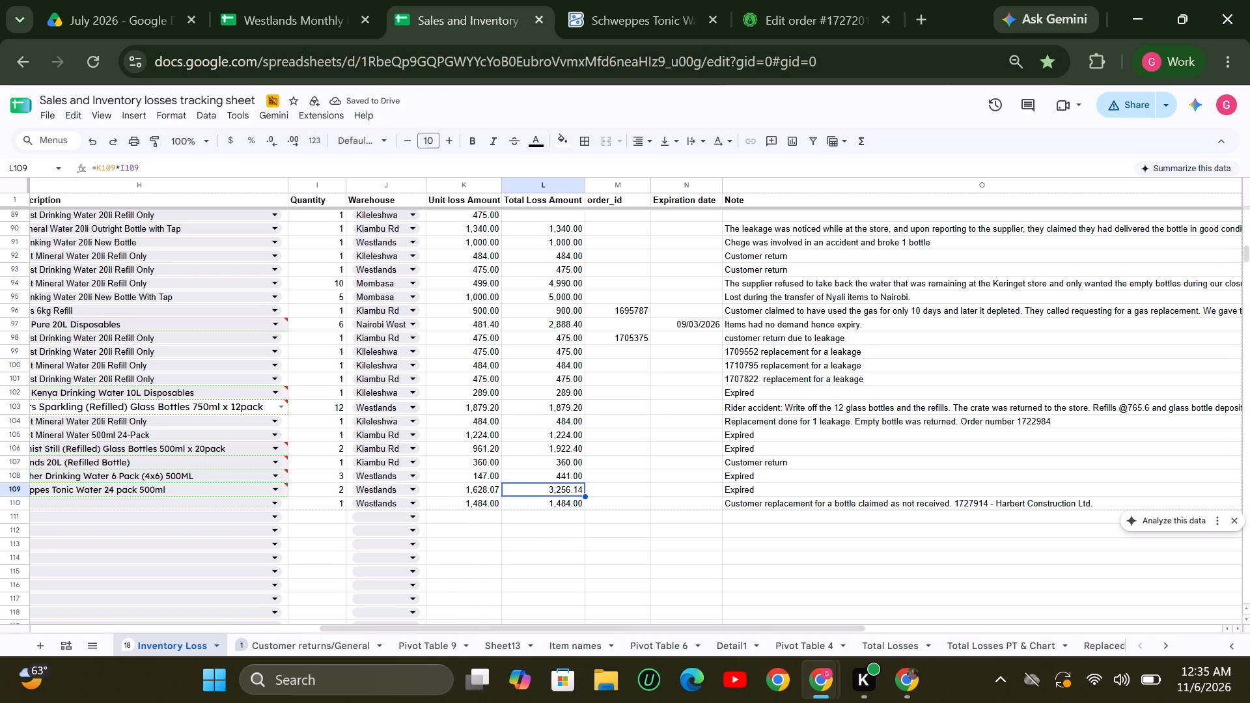
{"action": "left_click", "coordinate": [585, 491]}
{"action": "left_click_drag", "start_coordinate": [583, 494], "coordinate": [582, 498]}
{"action": "left_click_drag", "start_coordinate": [582, 498], "coordinate": [580, 507]}
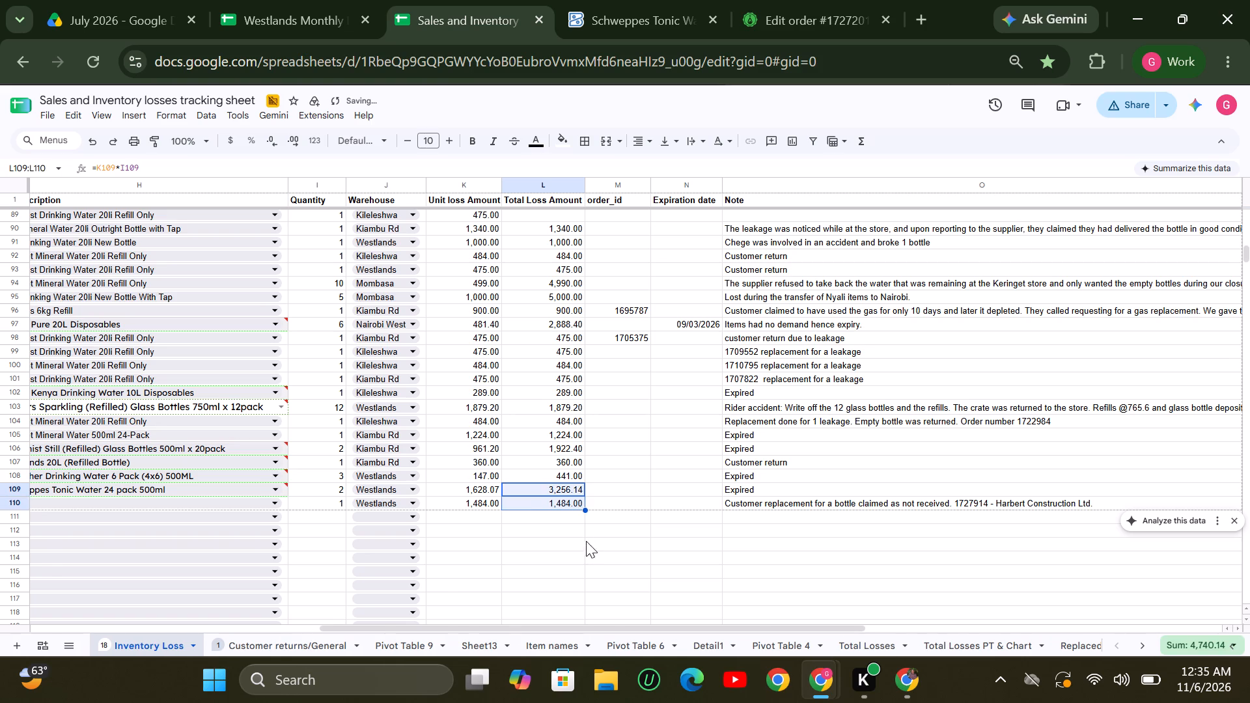
{"action": "left_click", "coordinate": [581, 547]}
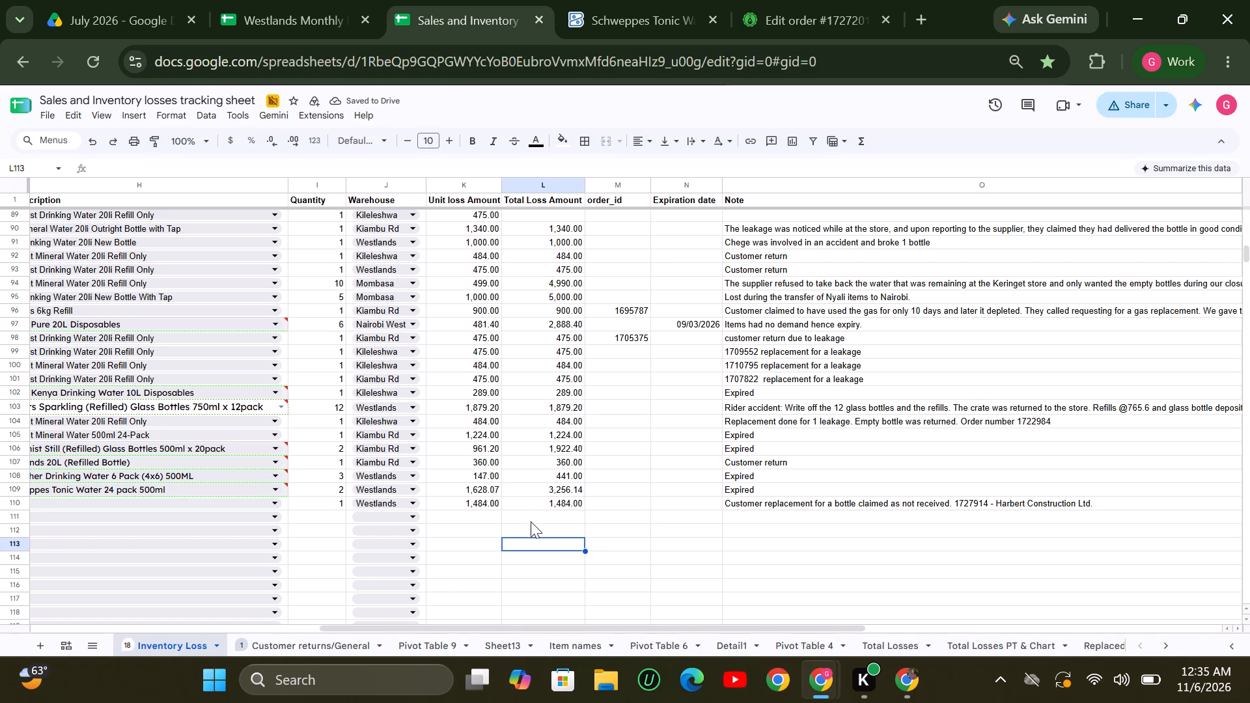
Check the date of the Westlands tracker sheet and enter 2026-07-06 as row 110's date.
{"action": "left_click", "coordinate": [518, 518]}
{"action": "key", "text": "Left"}
{"action": "key", "text": "Left"}
{"action": "key", "text": "Left"}
{"action": "key", "text": "Left"}
{"action": "key", "text": "Left"}
{"action": "key", "text": "Left"}
{"action": "key", "text": "Left"}
{"action": "key", "text": "Left"}
{"action": "key", "text": "Left"}
{"action": "key", "text": "Left"}
{"action": "key", "text": "Left"}
{"action": "key", "text": "Left"}
{"action": "key", "text": "Left"}
{"action": "key", "text": "Left"}
{"action": "key", "text": "Left"}
{"action": "key", "text": "Left"}
{"action": "key", "text": "Left"}
{"action": "key", "text": "Left"}
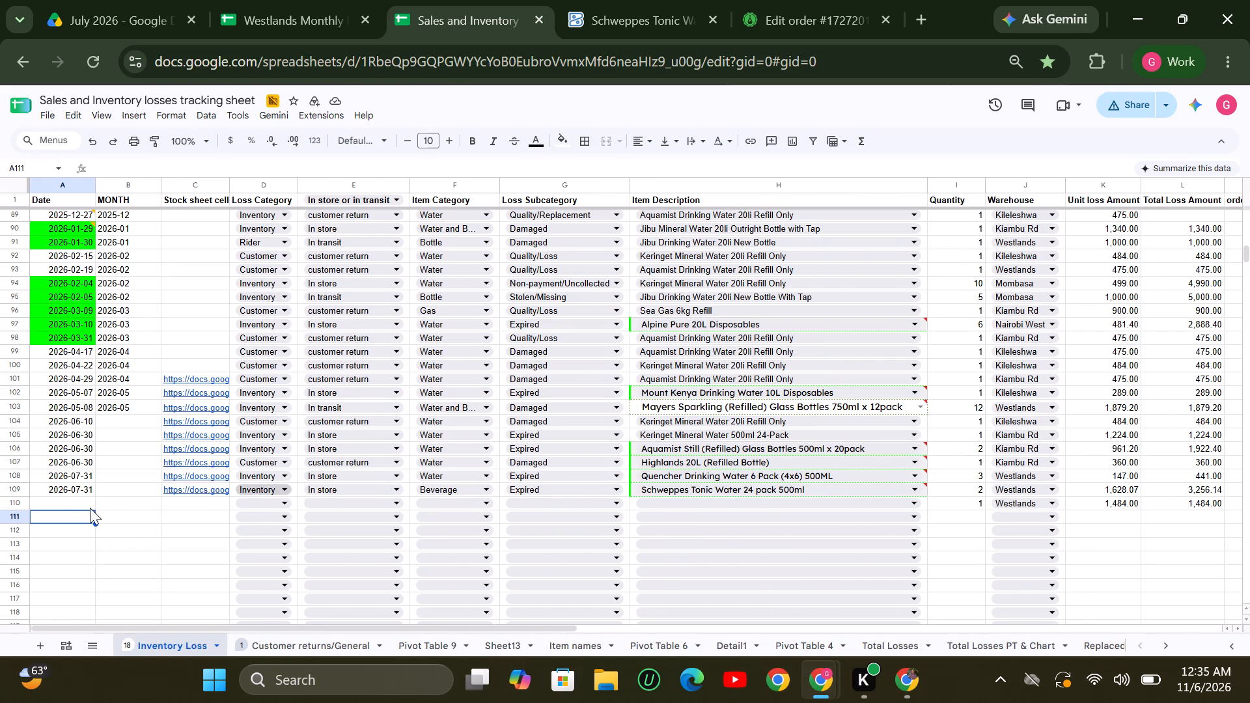
{"action": "left_click", "coordinate": [72, 501]}
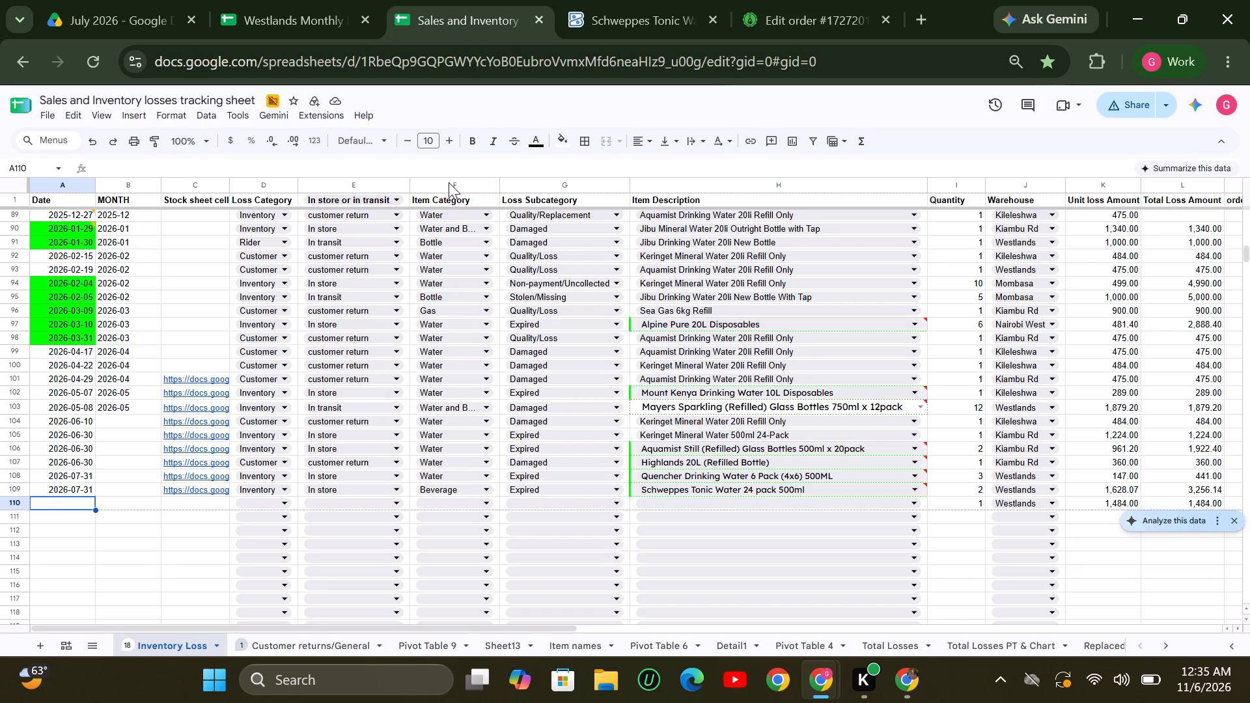
{"action": "left_click", "coordinate": [280, 19]}
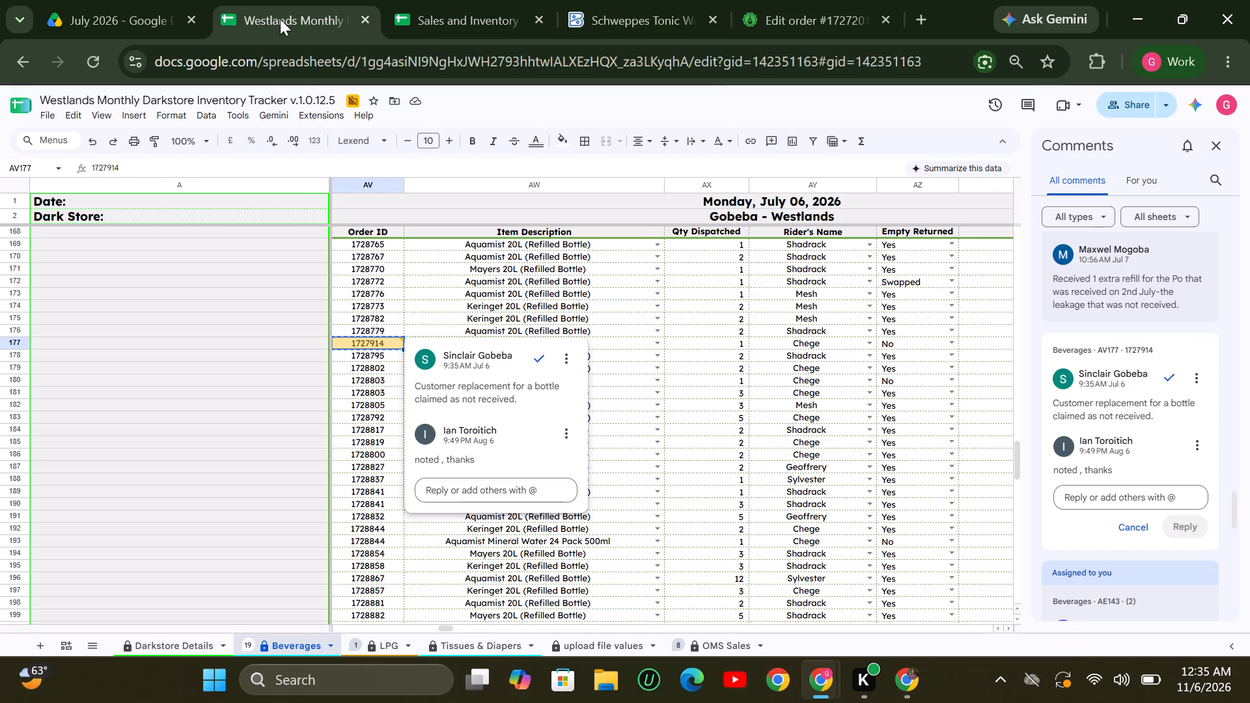
{"action": "left_click", "coordinate": [467, 21]}
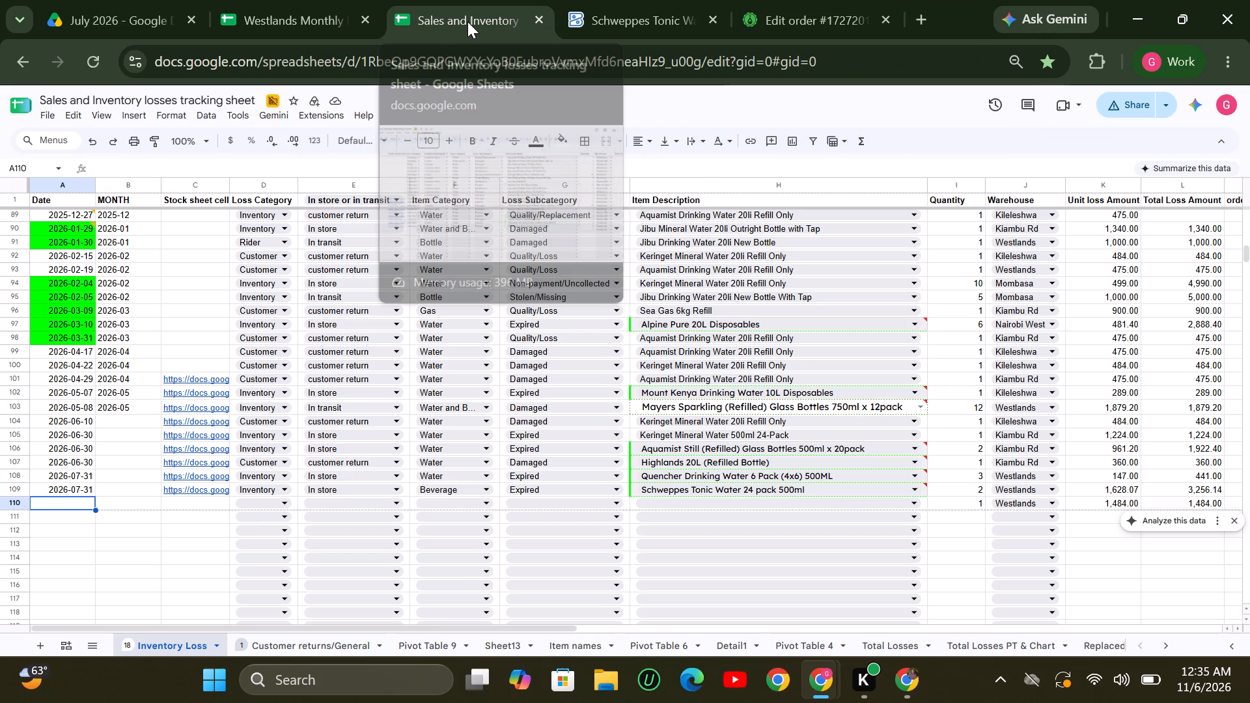
{"action": "type", "text": "2026-07-06"}
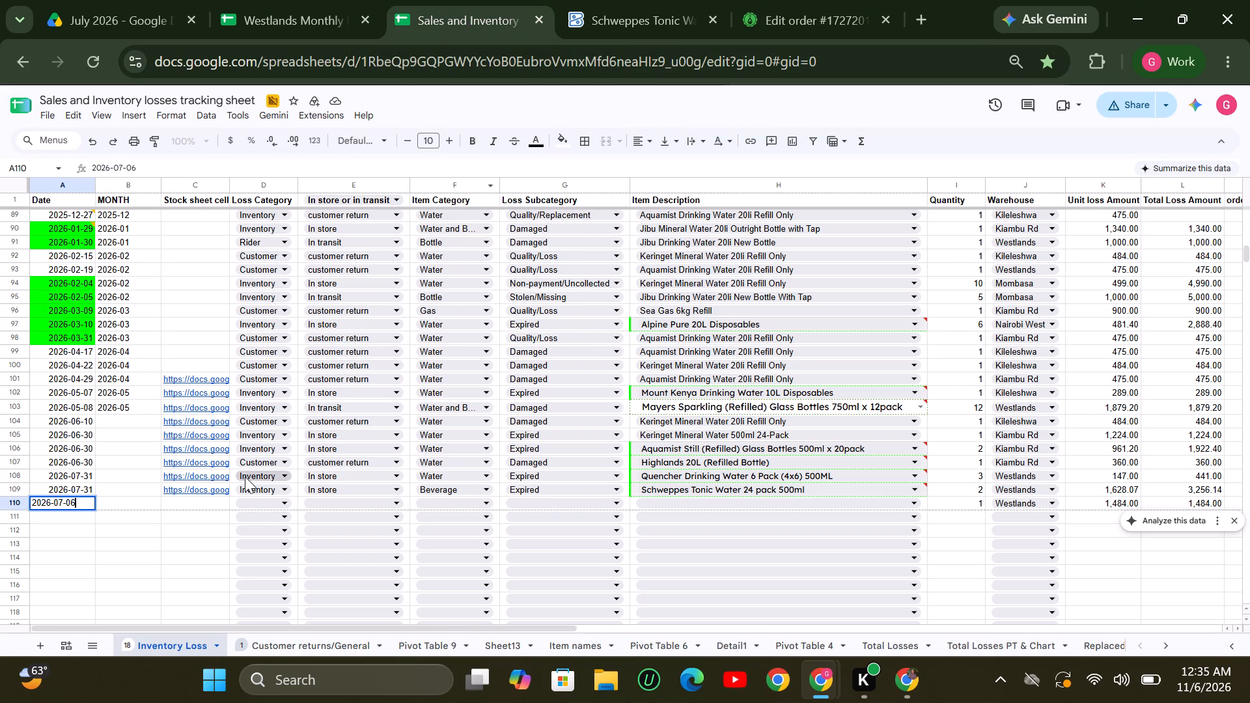
Set row 110's loss category to Customer.
{"action": "left_click", "coordinate": [284, 502]}
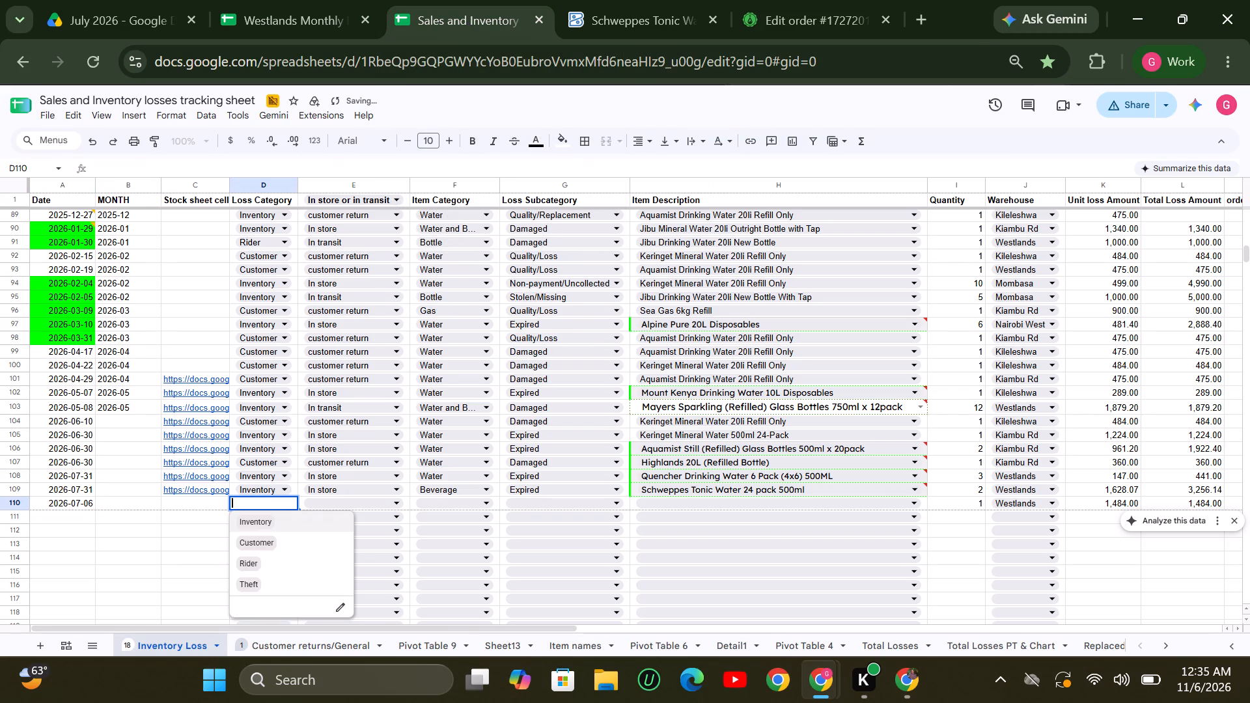
{"action": "left_click", "coordinate": [256, 544]}
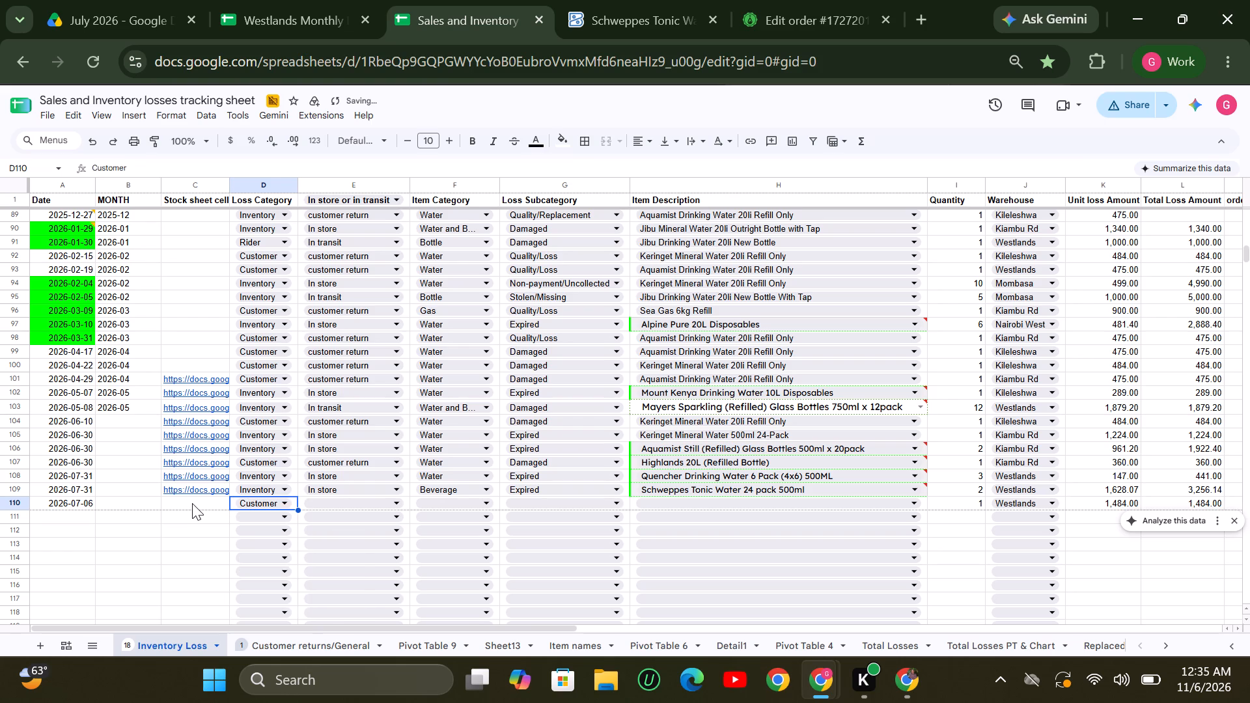
{"action": "left_click", "coordinate": [191, 503]}
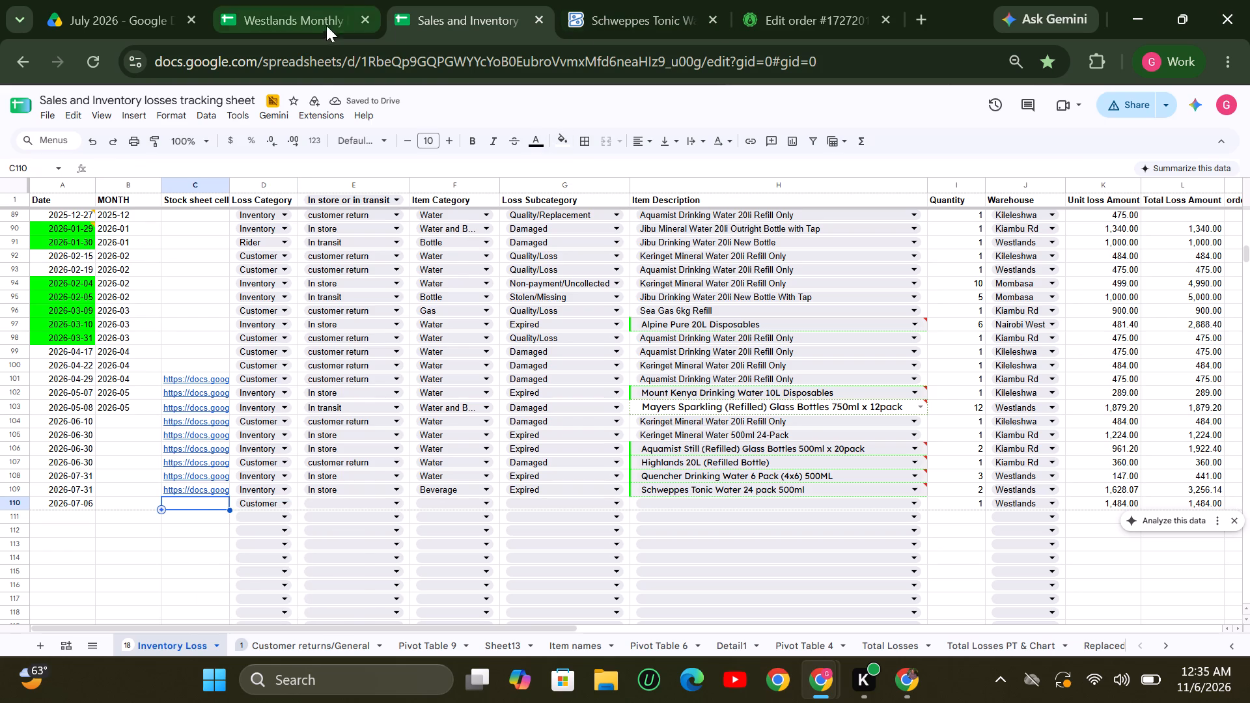
{"action": "left_click", "coordinate": [301, 20]}
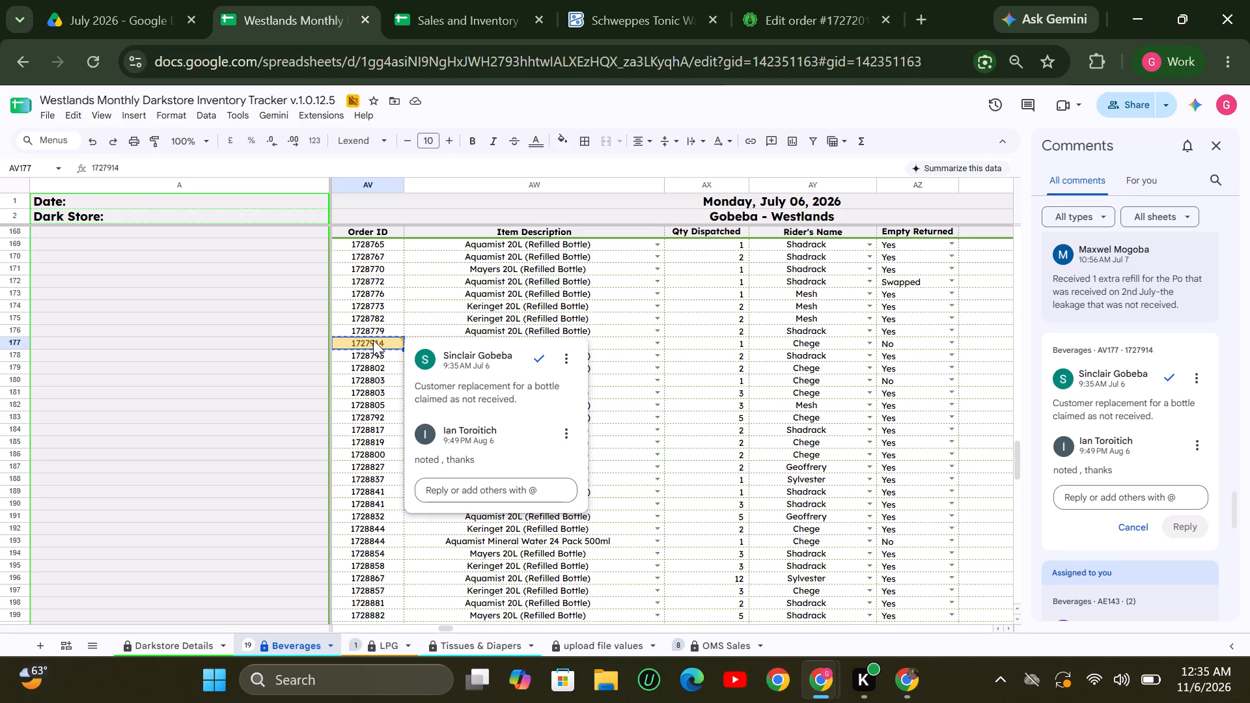
{"action": "left_click", "coordinate": [373, 340]}
{"action": "right_click", "coordinate": [373, 340]}
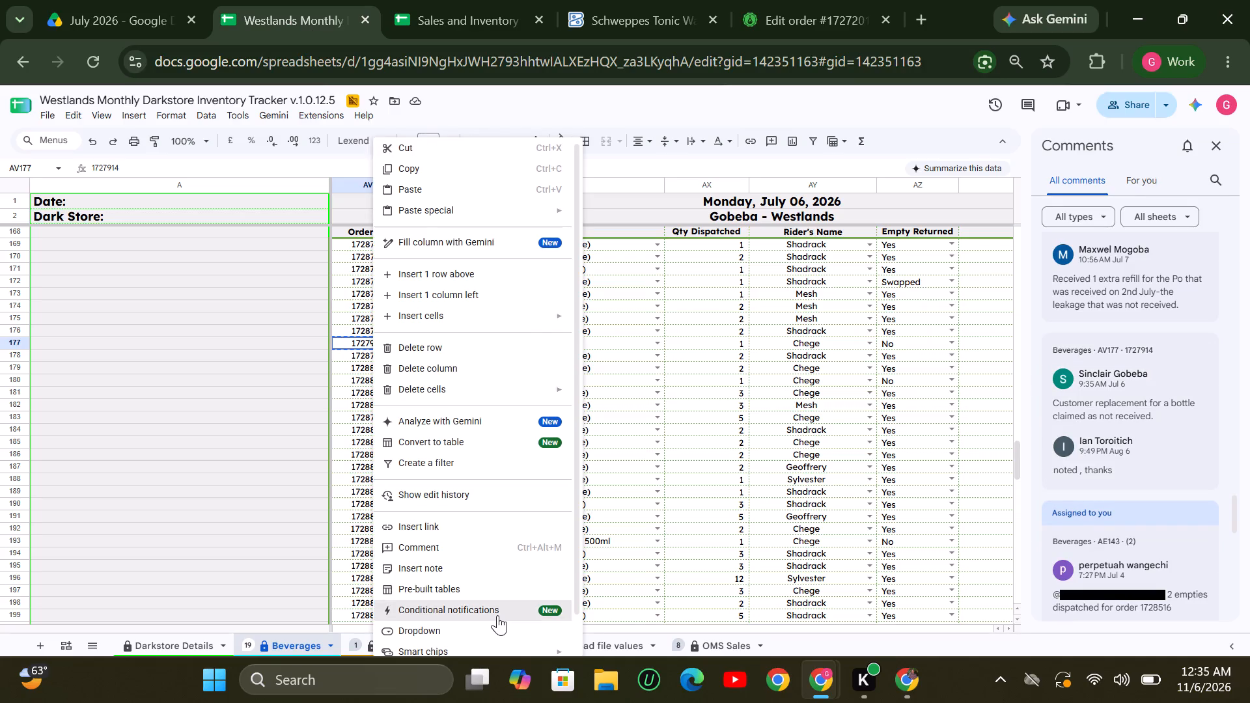
{"action": "scroll", "coordinate": [497, 615], "scroll_direction": "down", "scroll_amount": 5}
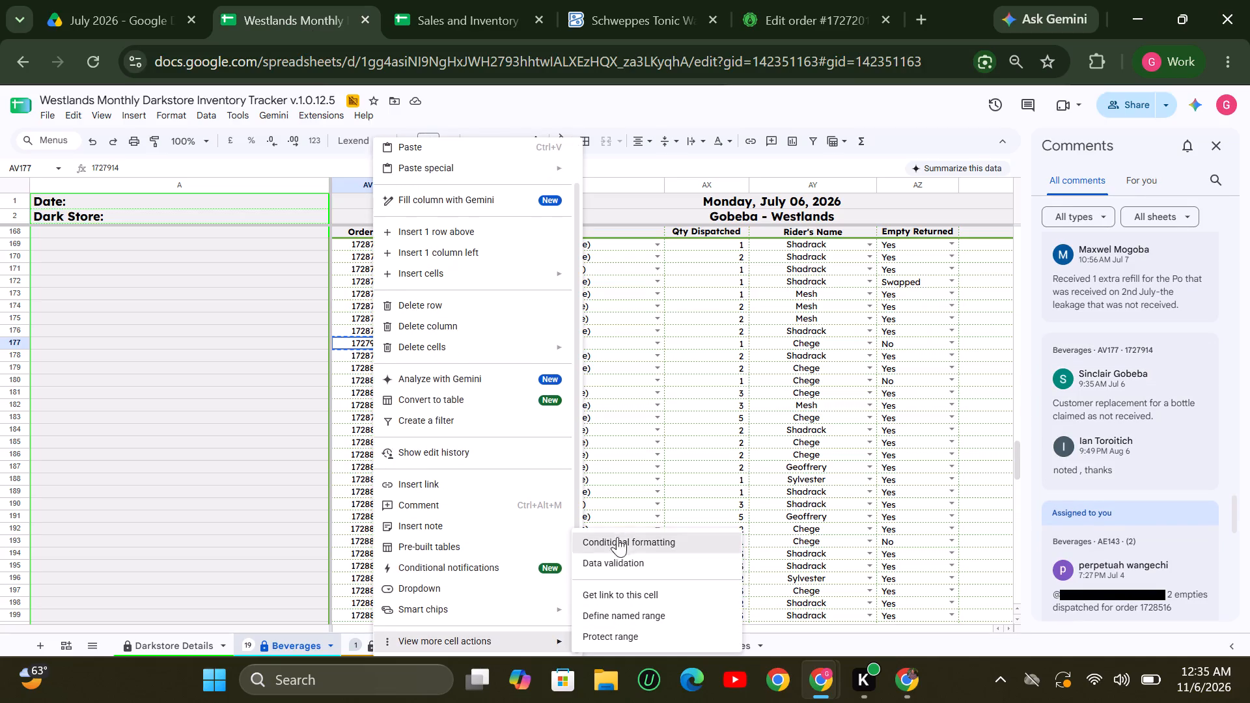
{"action": "left_click", "coordinate": [601, 592]}
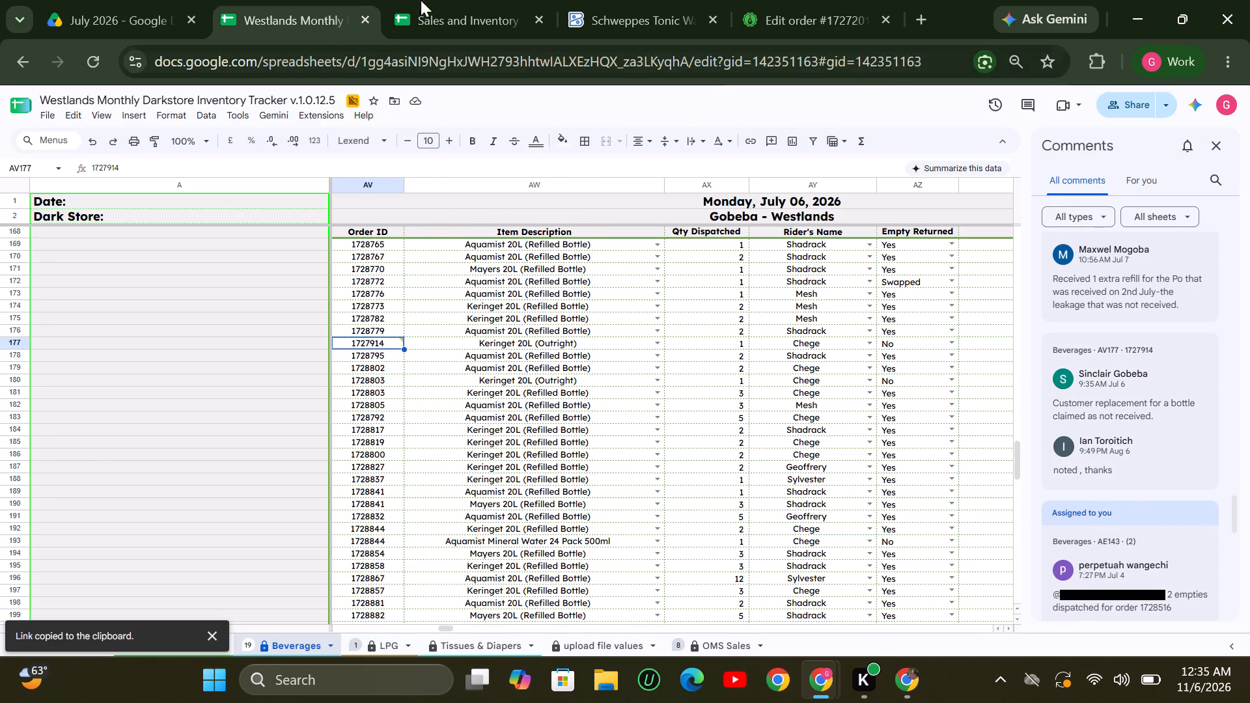
{"action": "left_click", "coordinate": [477, 8]}
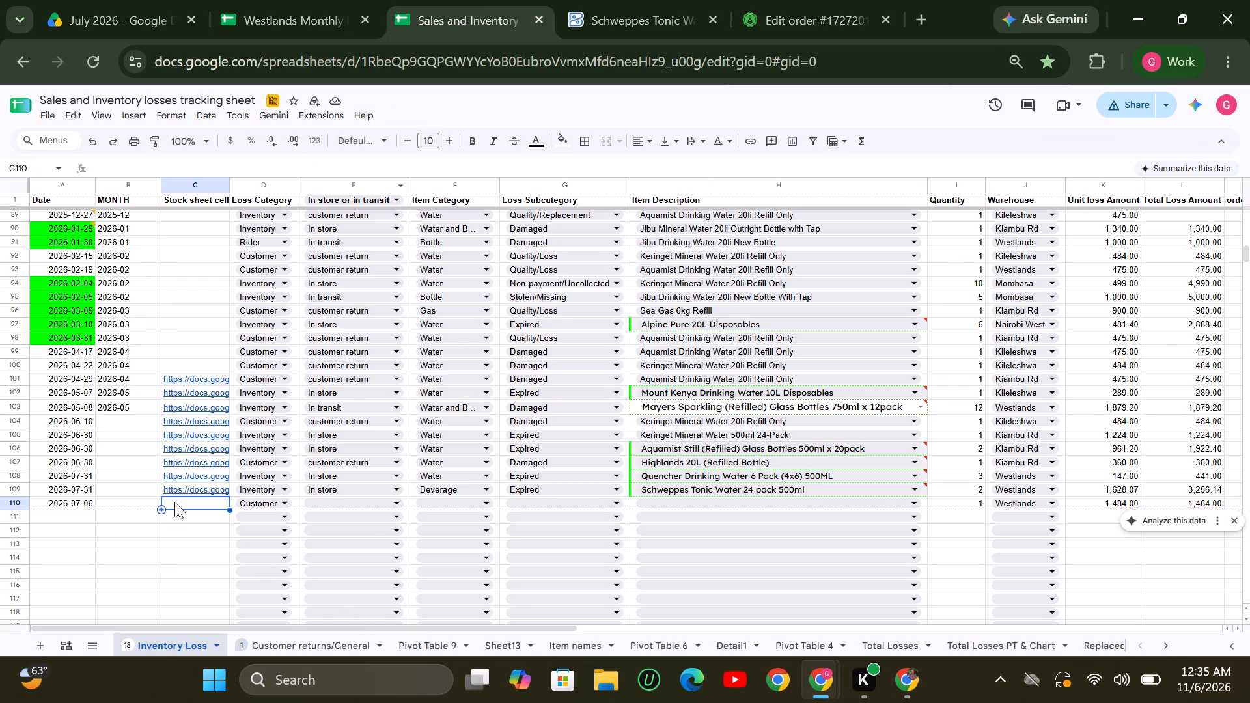
{"action": "left_click", "coordinate": [180, 508]}
{"action": "right_click", "coordinate": [180, 508]}
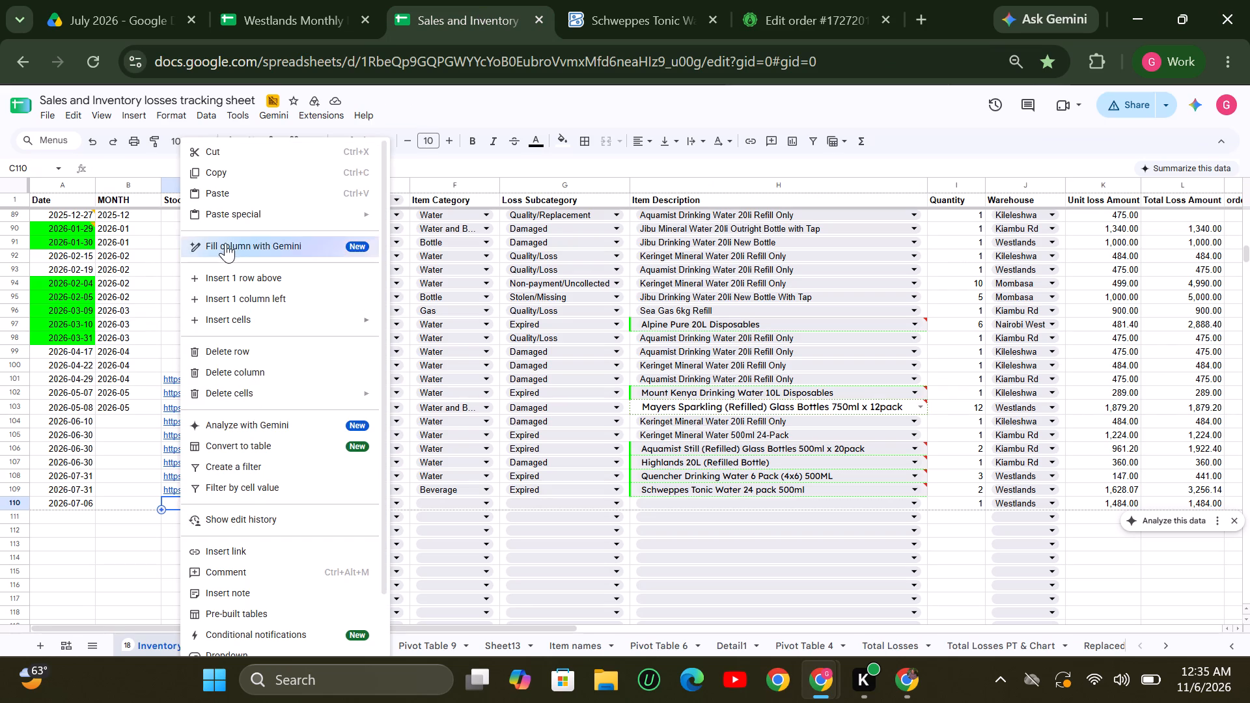
{"action": "left_click", "coordinate": [219, 186]}
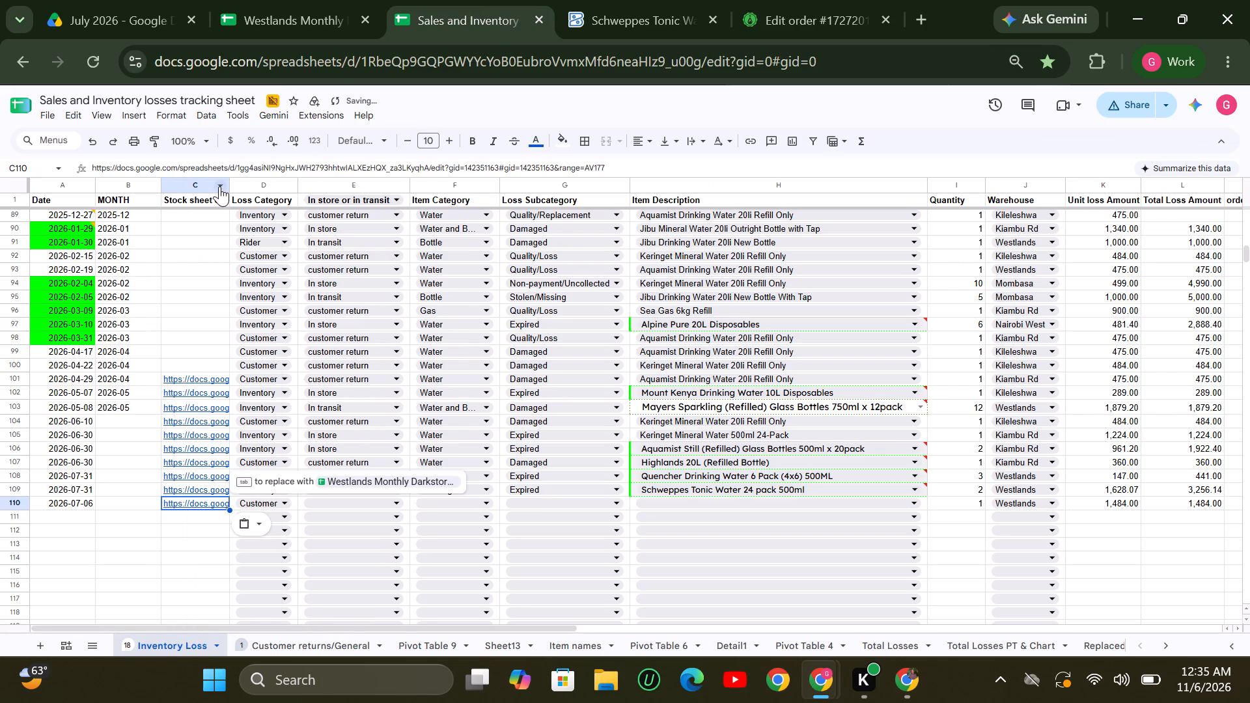
Mark row 110 as In transit and set its item category to Water and Botte.
{"action": "left_click", "coordinate": [398, 502]}
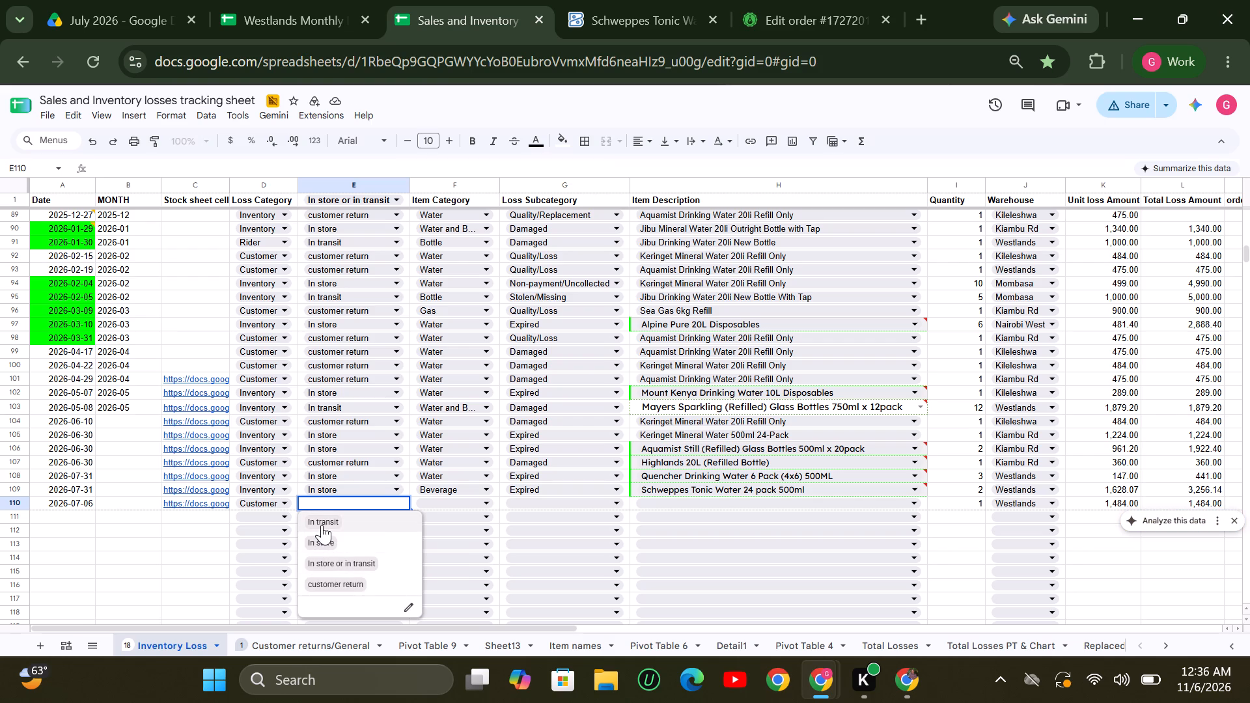
{"action": "left_click", "coordinate": [322, 525]}
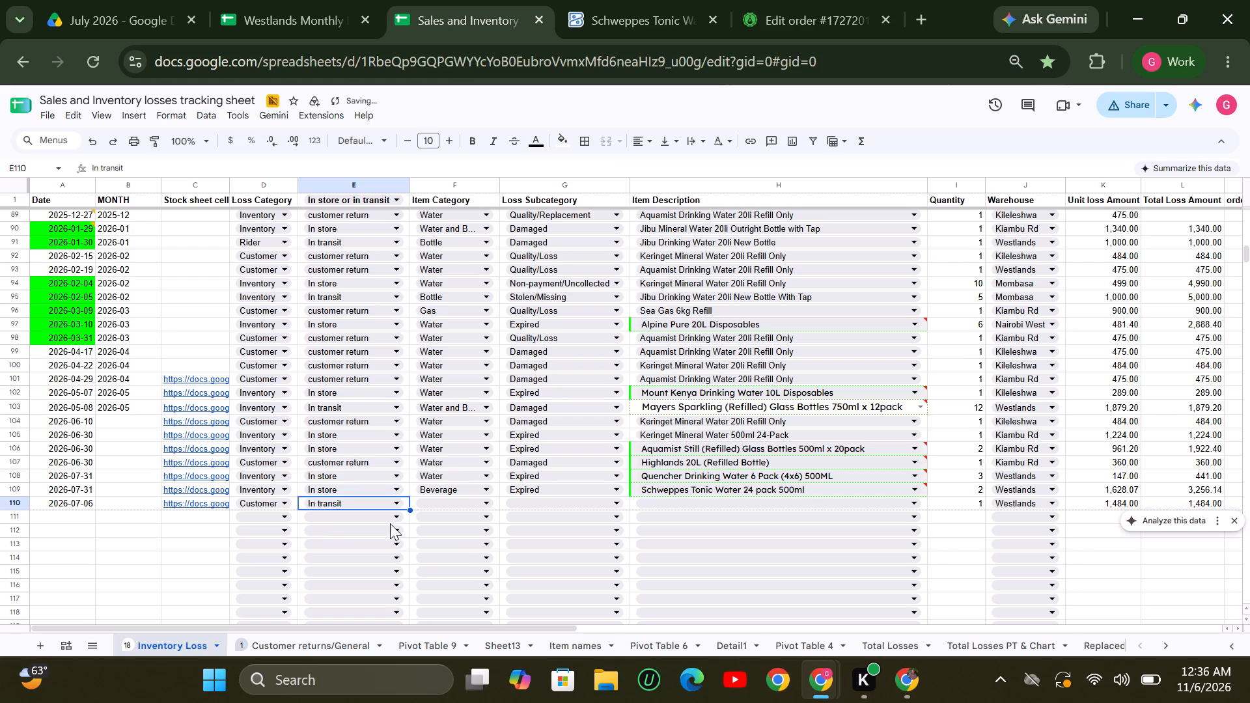
{"action": "left_click", "coordinate": [488, 503]}
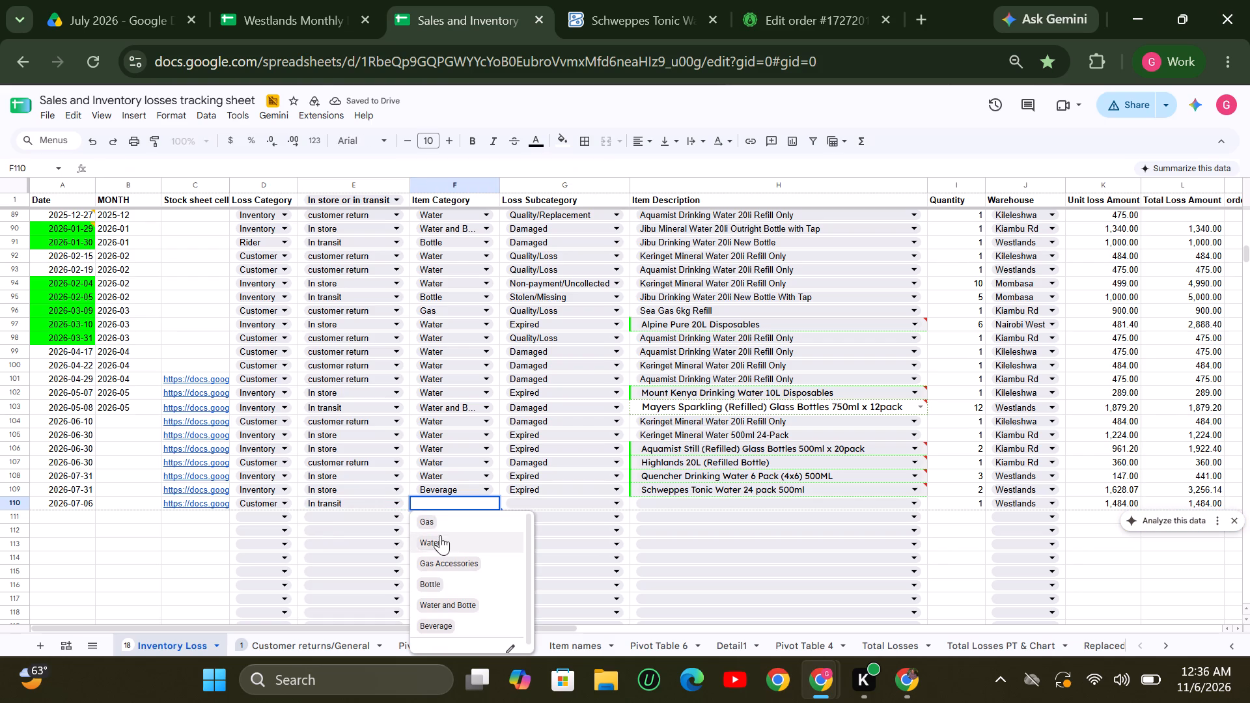
{"action": "left_click", "coordinate": [426, 547]}
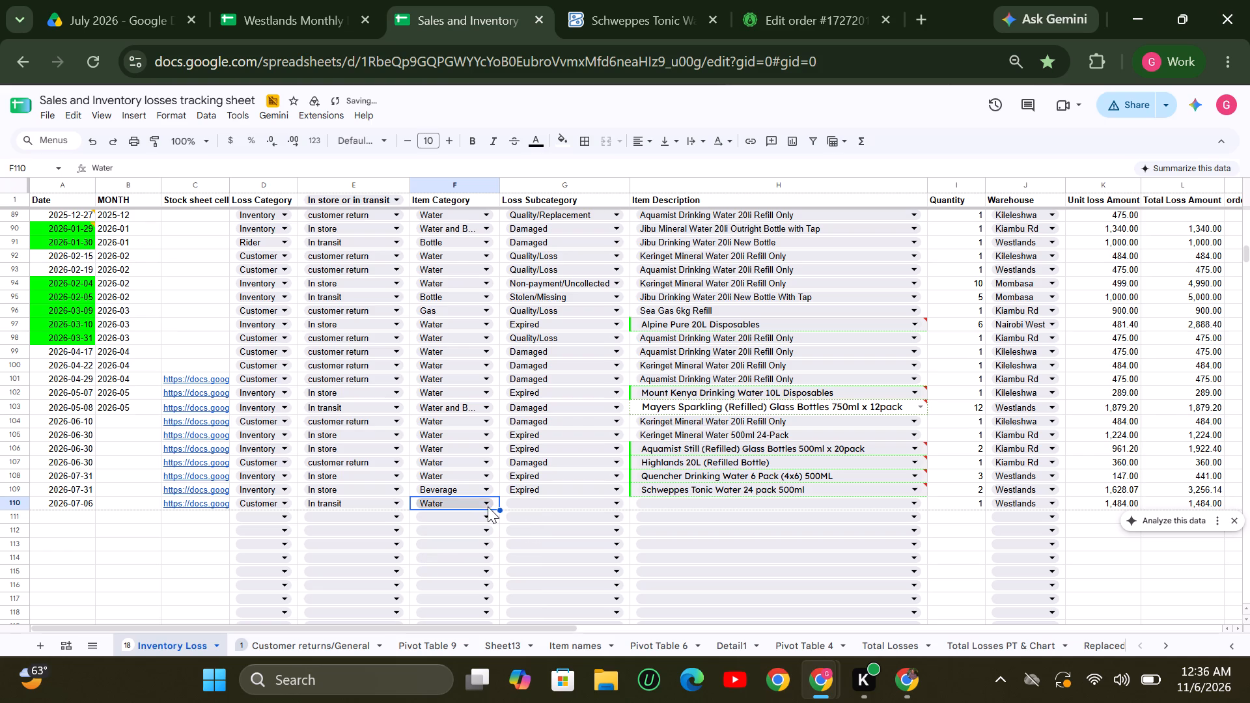
{"action": "left_click", "coordinate": [488, 506]}
{"action": "left_click", "coordinate": [454, 607]}
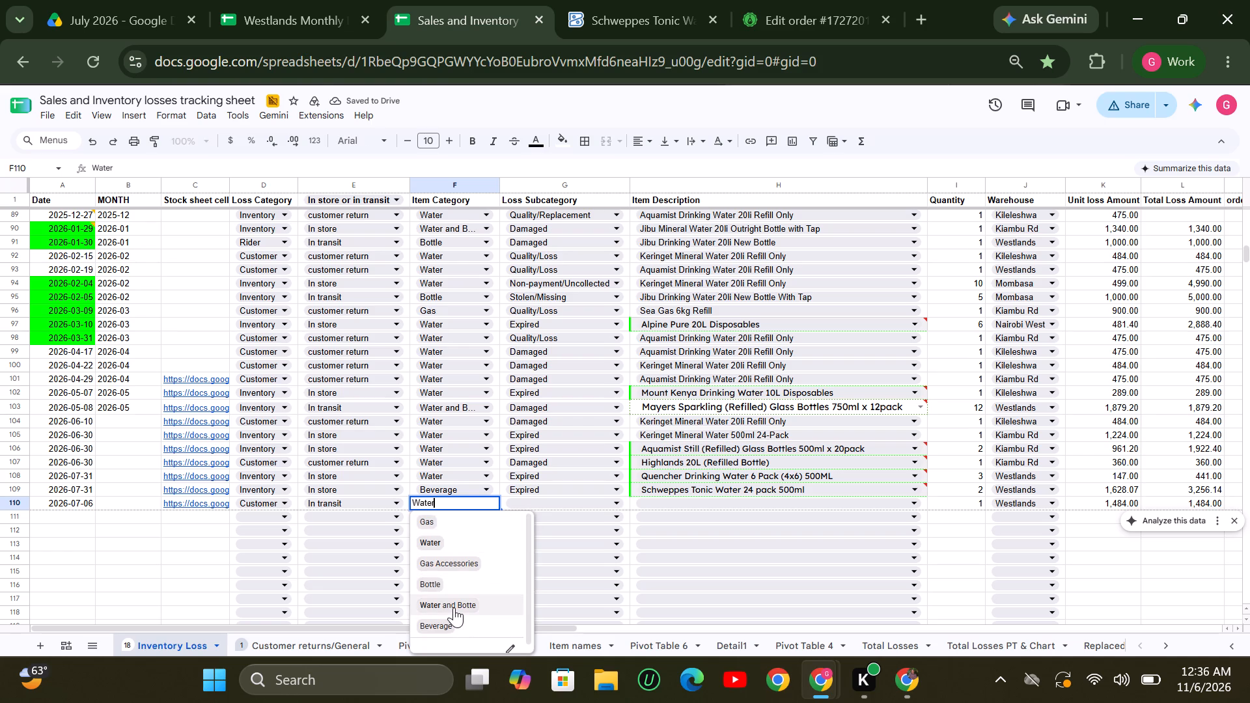
Set row 110's loss subcategory to Stolen/Missing and check the remaining subcategory options.
{"action": "left_click", "coordinate": [615, 502]}
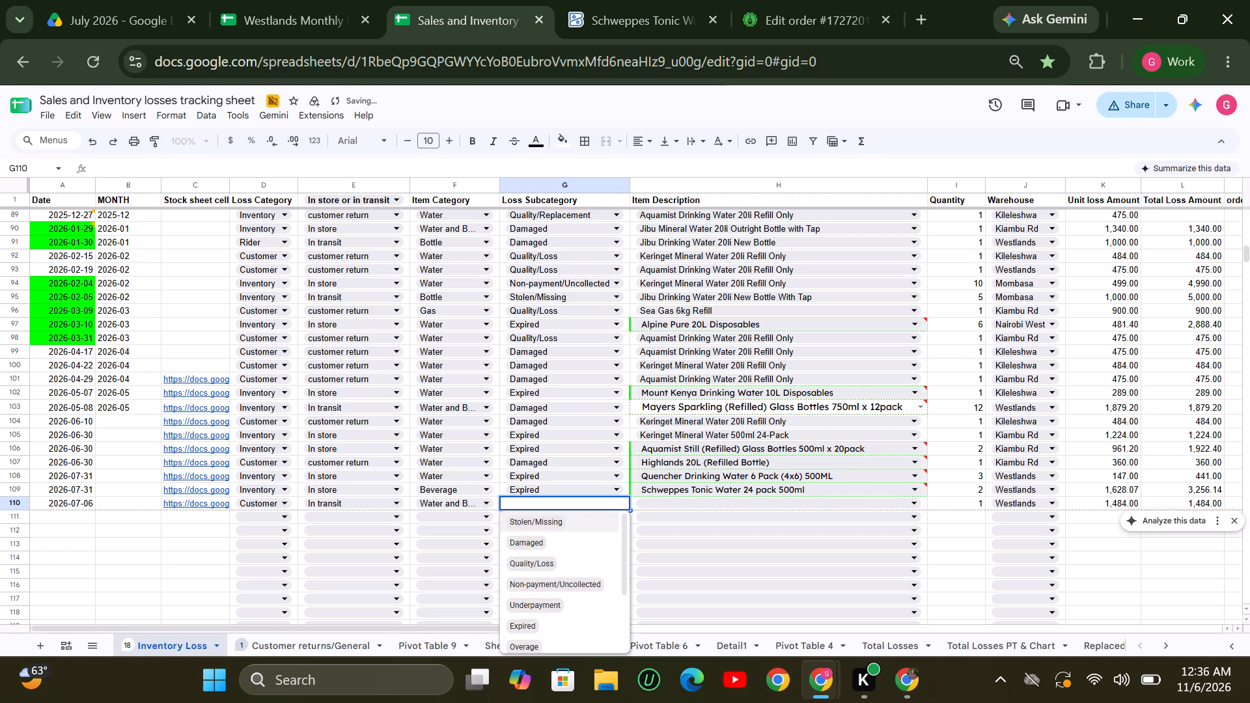
{"action": "left_click", "coordinate": [545, 523]}
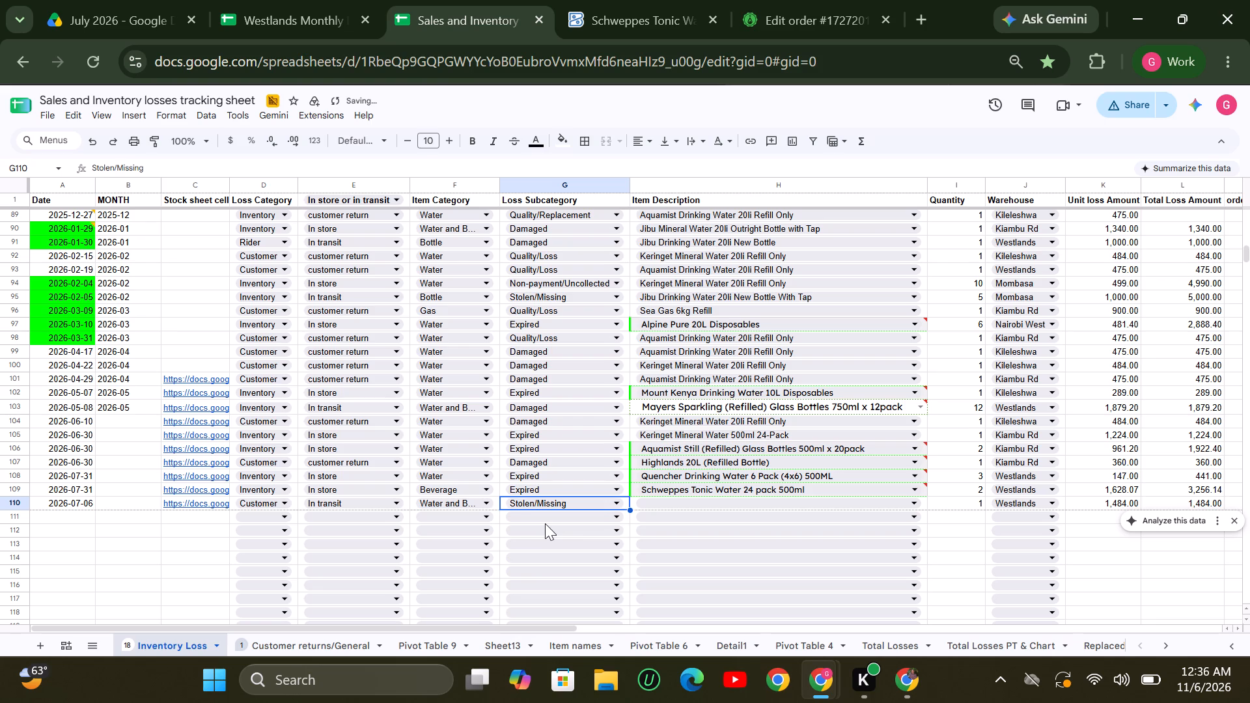
{"action": "left_click", "coordinate": [617, 499]}
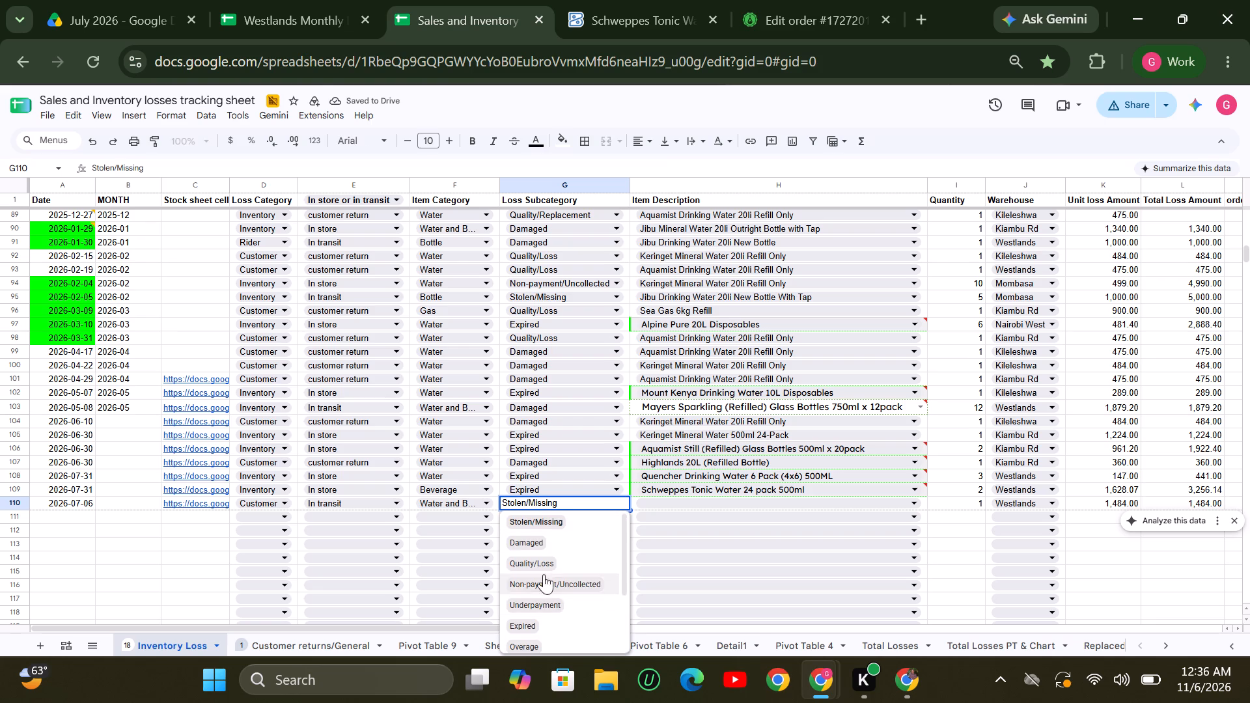
{"action": "scroll", "coordinate": [547, 555], "scroll_direction": "down", "scroll_amount": 2}
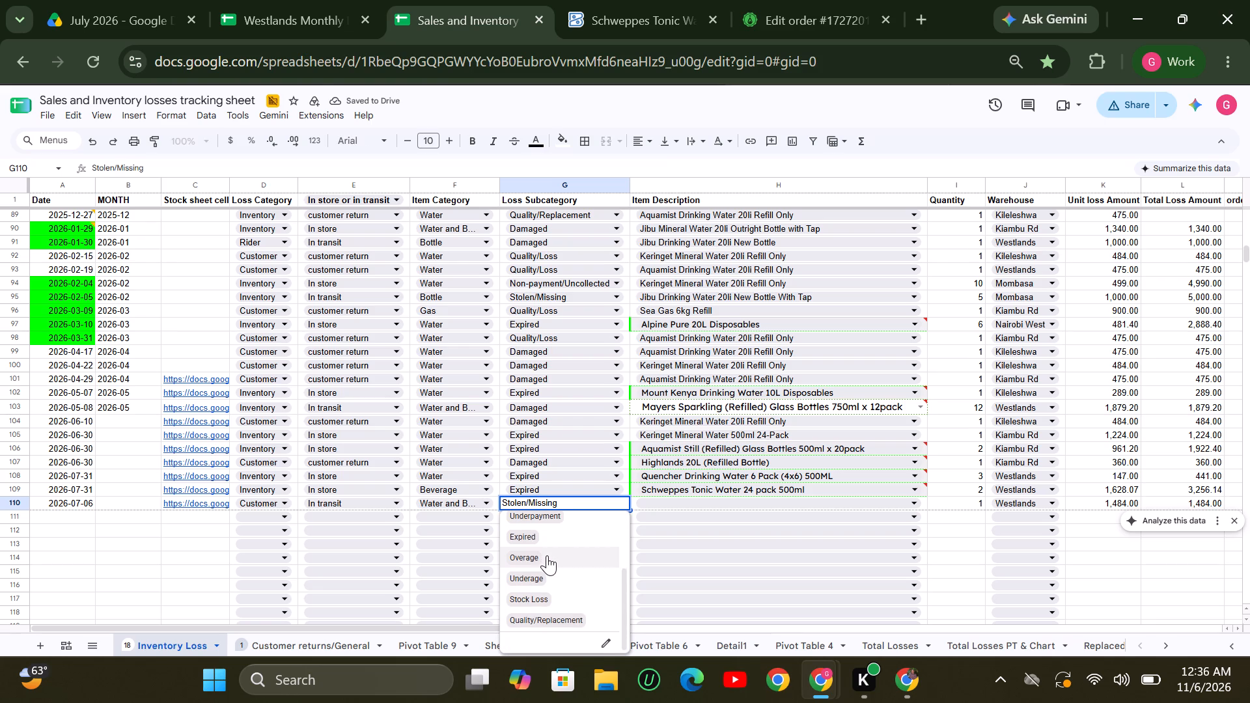
Set row 110's item description to Keringet Mineral Water 20li Outright Bottle.
{"action": "left_click", "coordinate": [910, 504]}
{"action": "type", "text": "keri"}
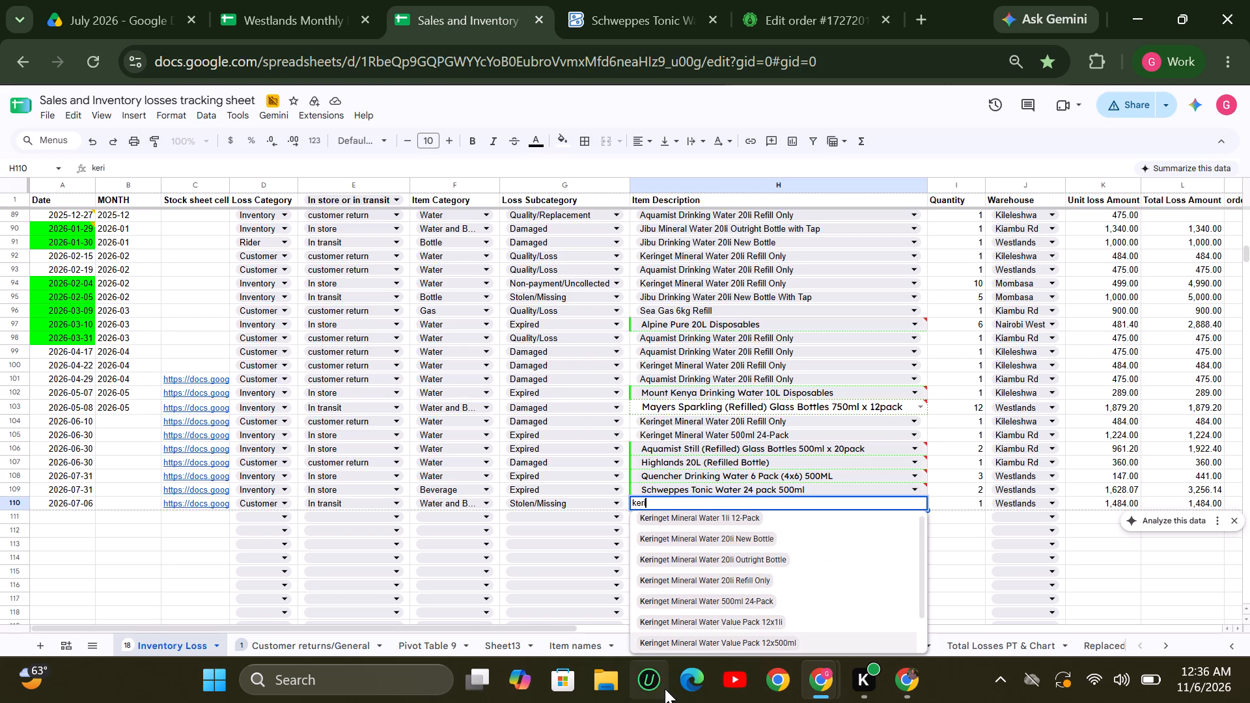
{"action": "left_click", "coordinate": [717, 559]}
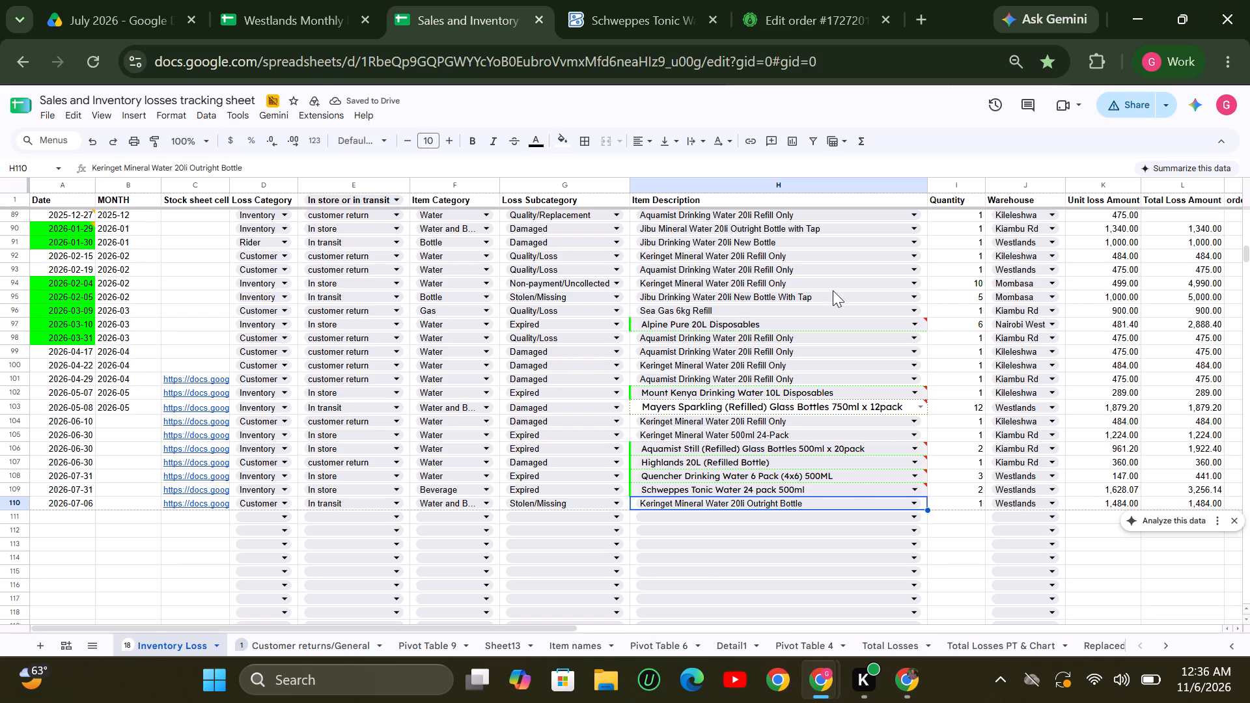
Return to the Westlands tracker and review the early-July comments on cells AE143, AD211 and V153 with their related entries.
{"action": "left_click", "coordinate": [274, 28]}
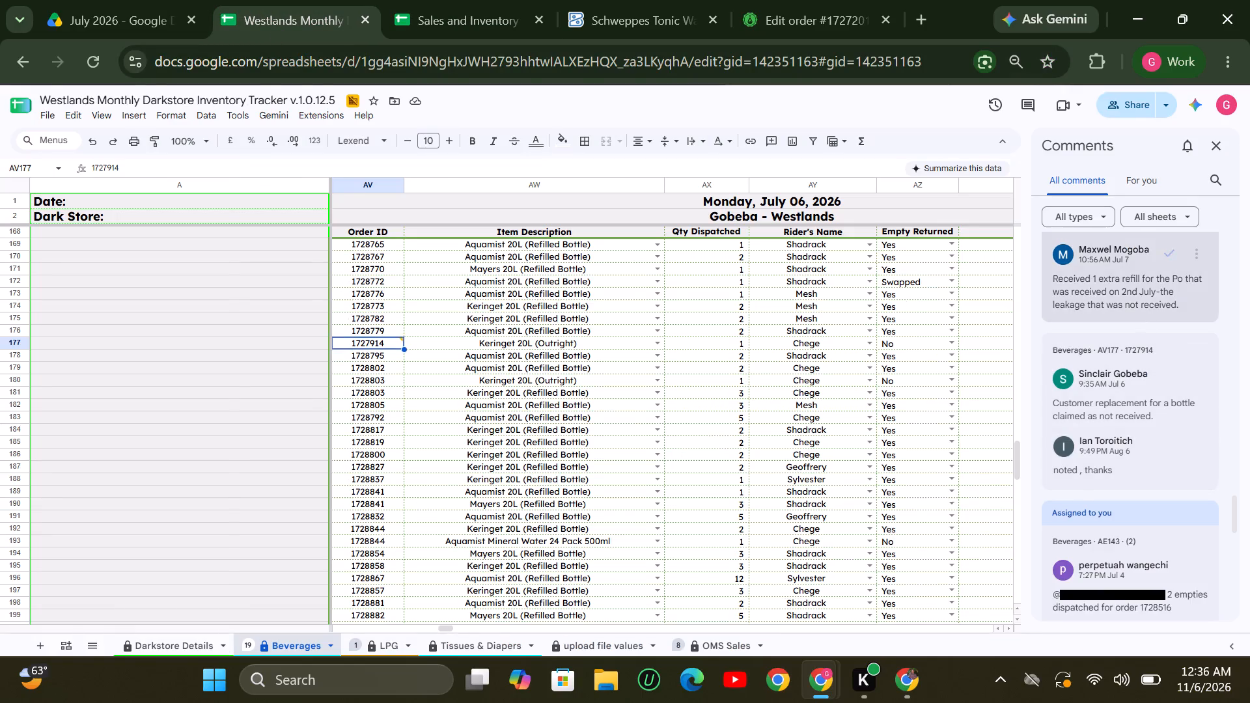
{"action": "scroll", "coordinate": [1135, 455], "scroll_direction": "down", "scroll_amount": 2}
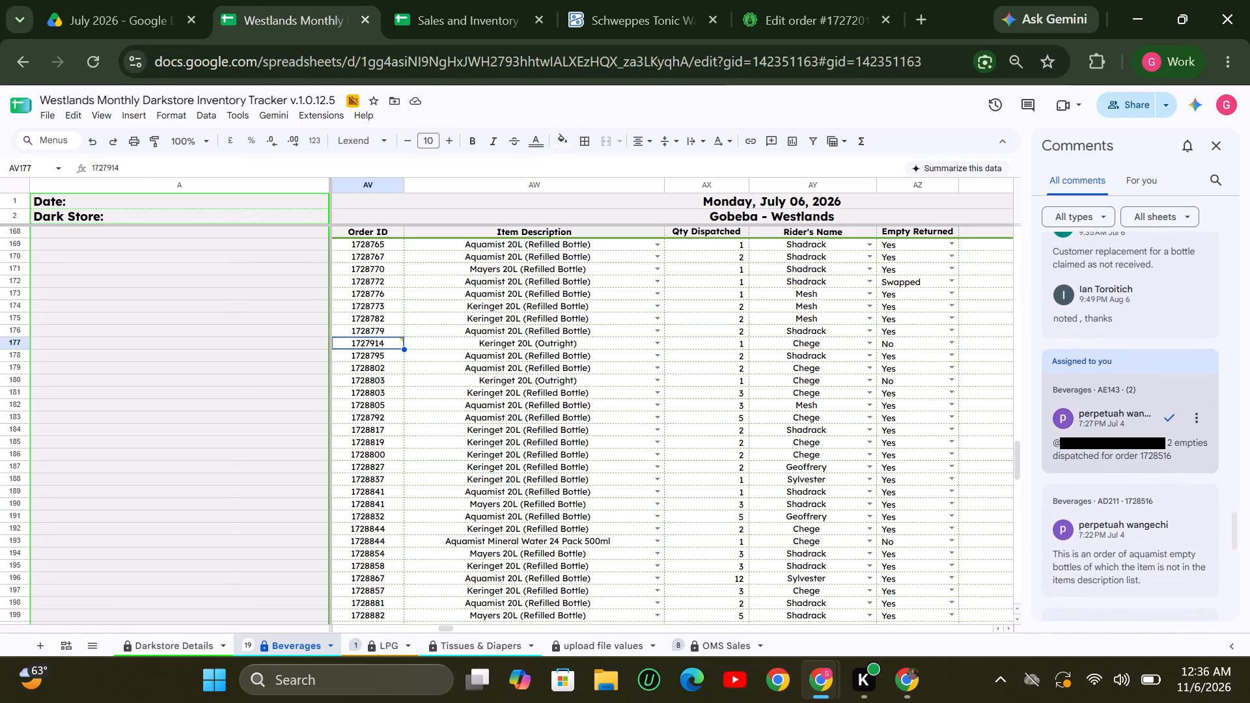
{"action": "scroll", "coordinate": [1135, 455], "scroll_direction": "down", "scroll_amount": 1}
{"action": "left_click", "coordinate": [1163, 441]}
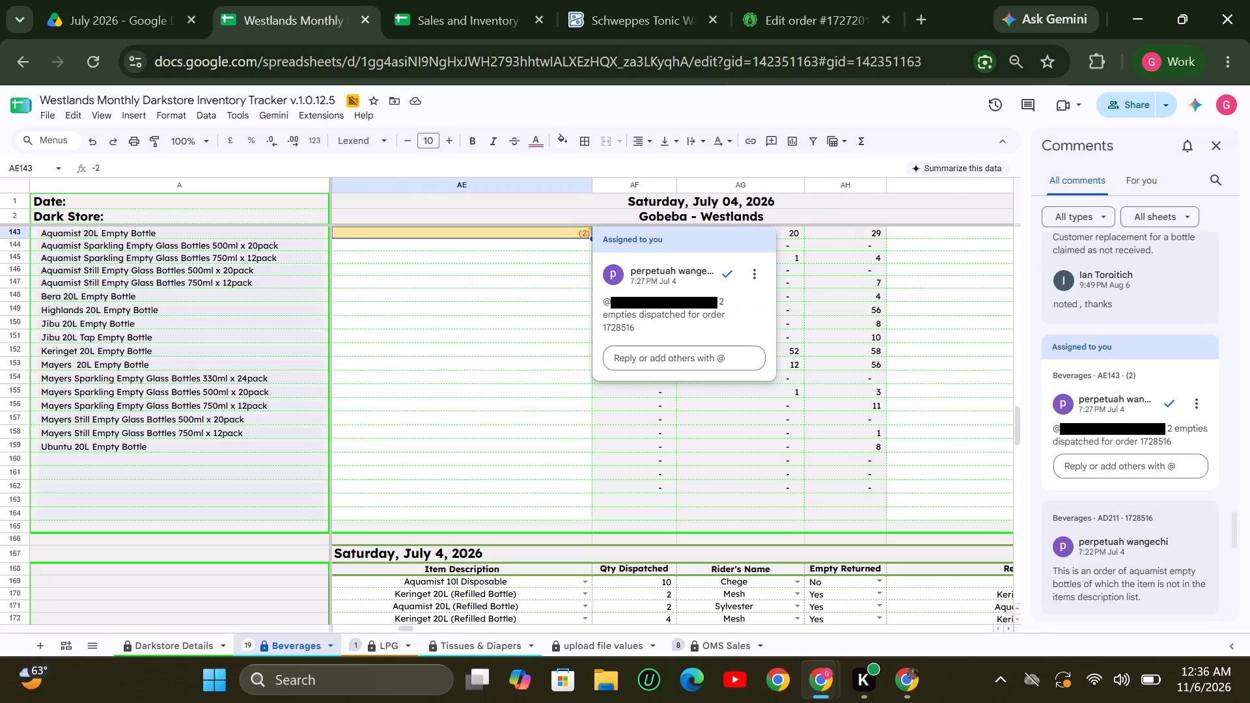
{"action": "scroll", "coordinate": [1163, 441], "scroll_direction": "down", "scroll_amount": 2}
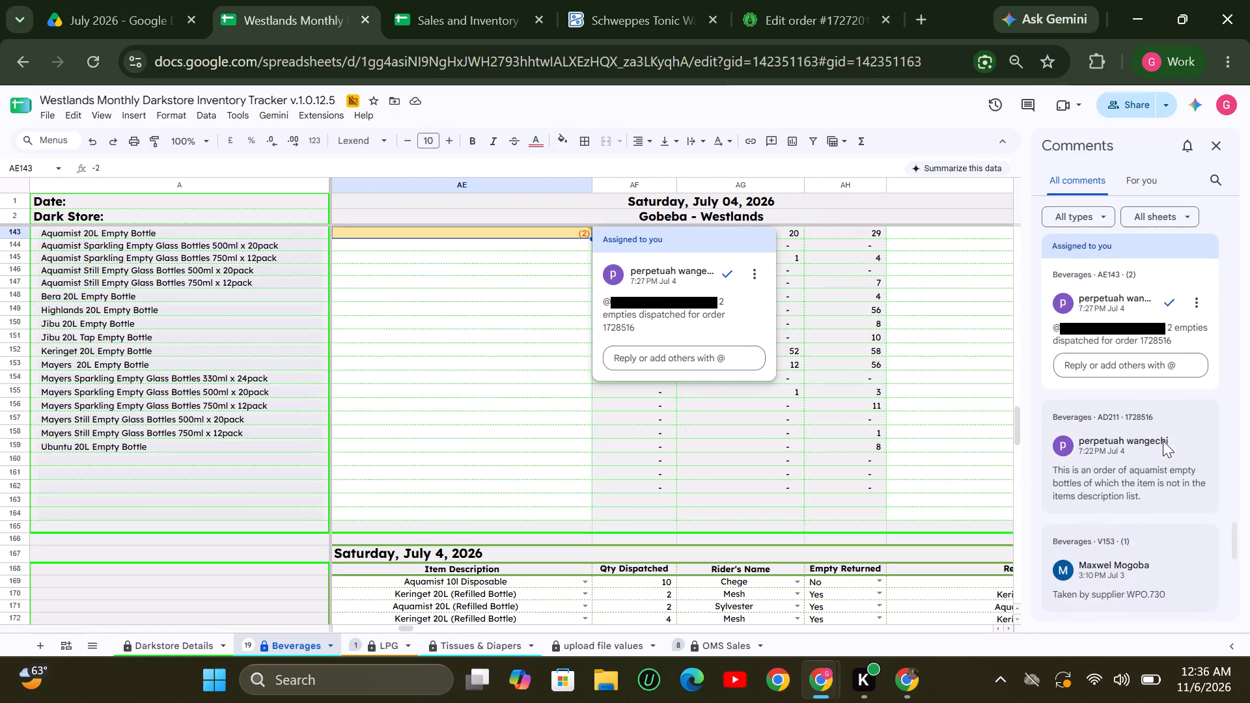
{"action": "scroll", "coordinate": [1163, 441], "scroll_direction": "down", "scroll_amount": 3}
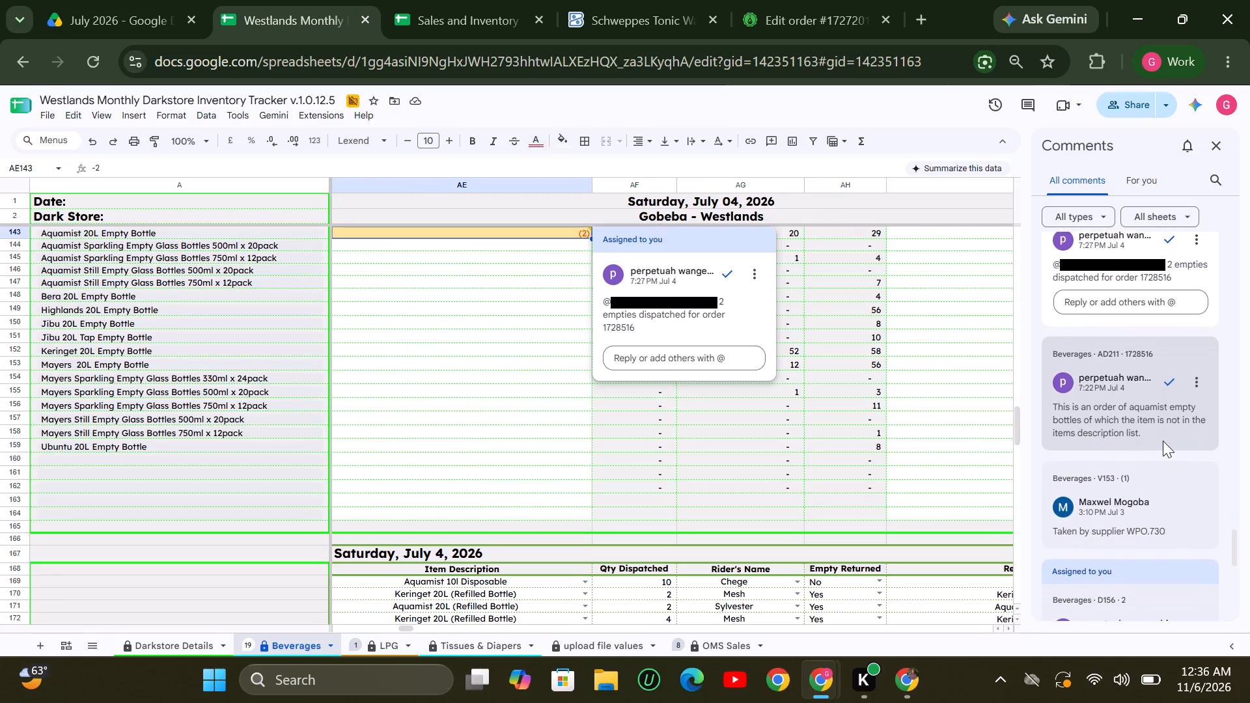
{"action": "left_click", "coordinate": [1111, 428]}
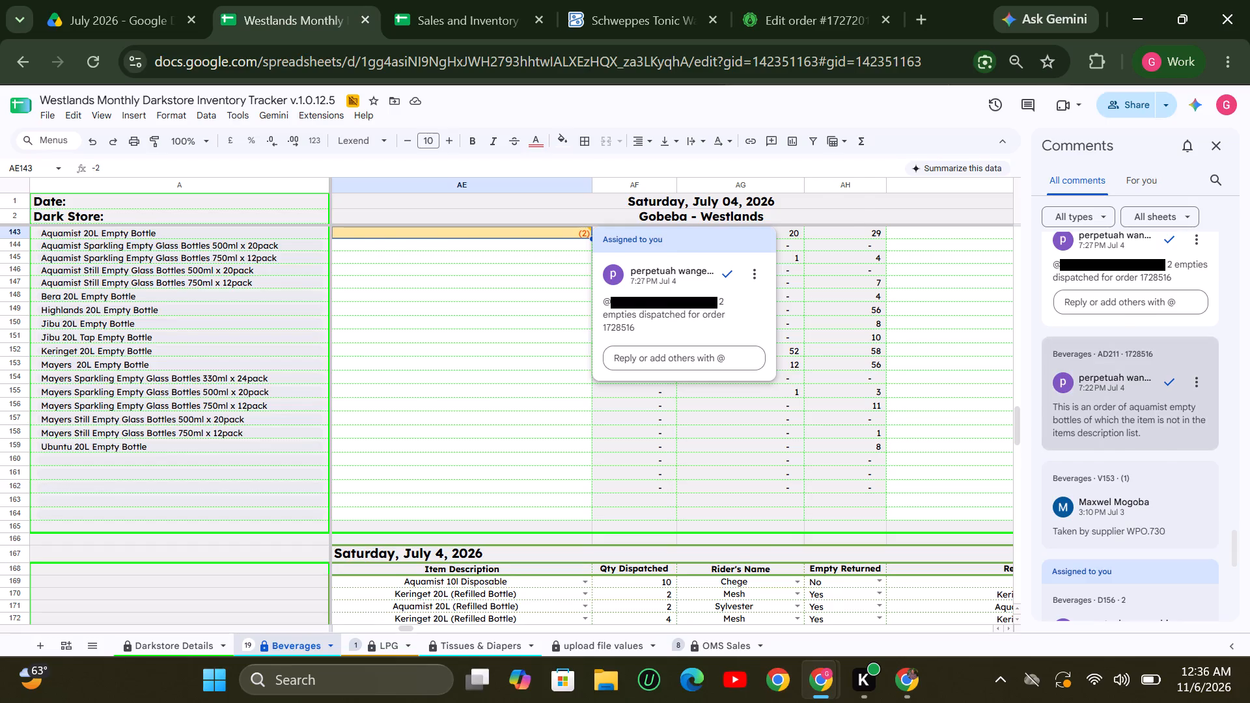
{"action": "scroll", "coordinate": [1111, 428], "scroll_direction": "down", "scroll_amount": 1}
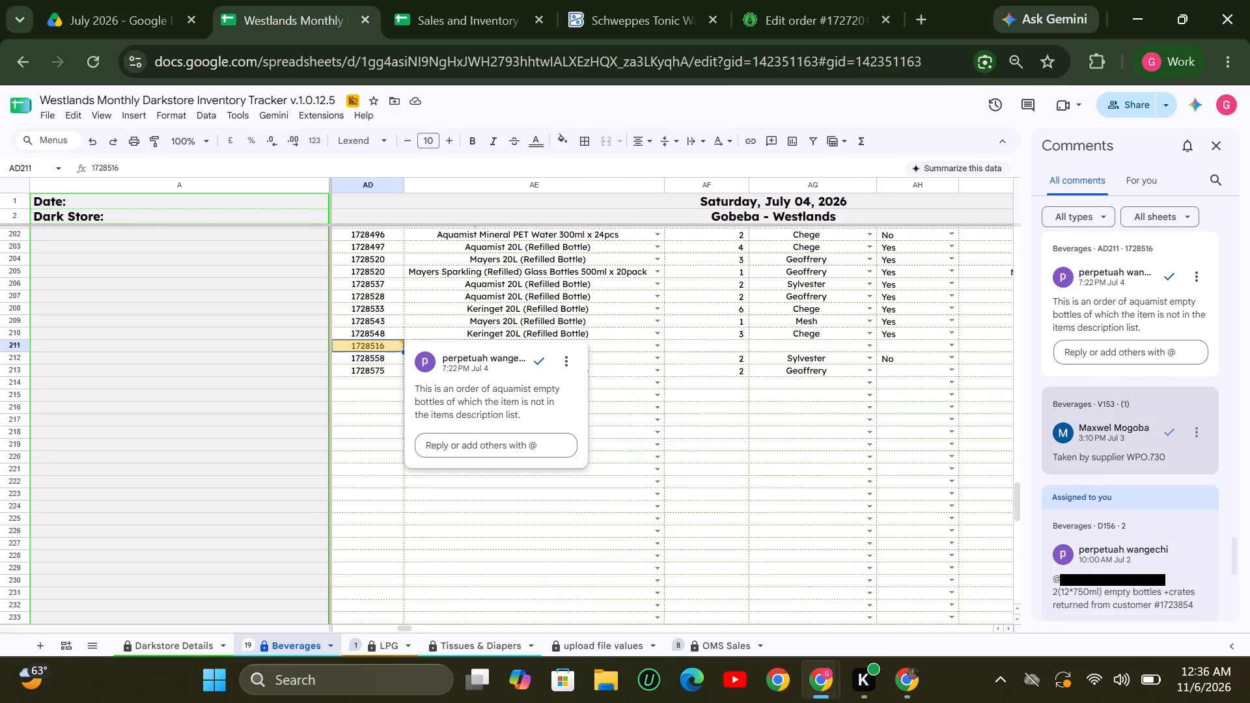
{"action": "scroll", "coordinate": [1111, 428], "scroll_direction": "down", "scroll_amount": 1}
{"action": "left_click", "coordinate": [1085, 385]}
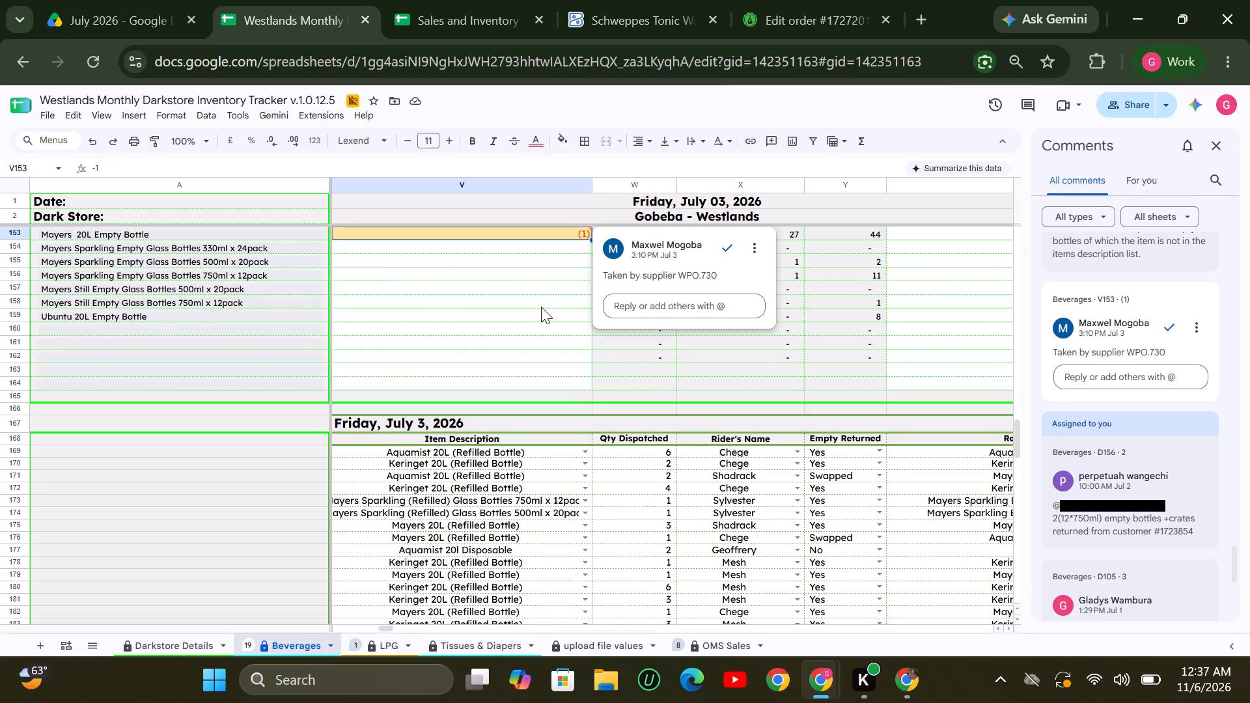
{"action": "scroll", "coordinate": [541, 307], "scroll_direction": "up", "scroll_amount": 2}
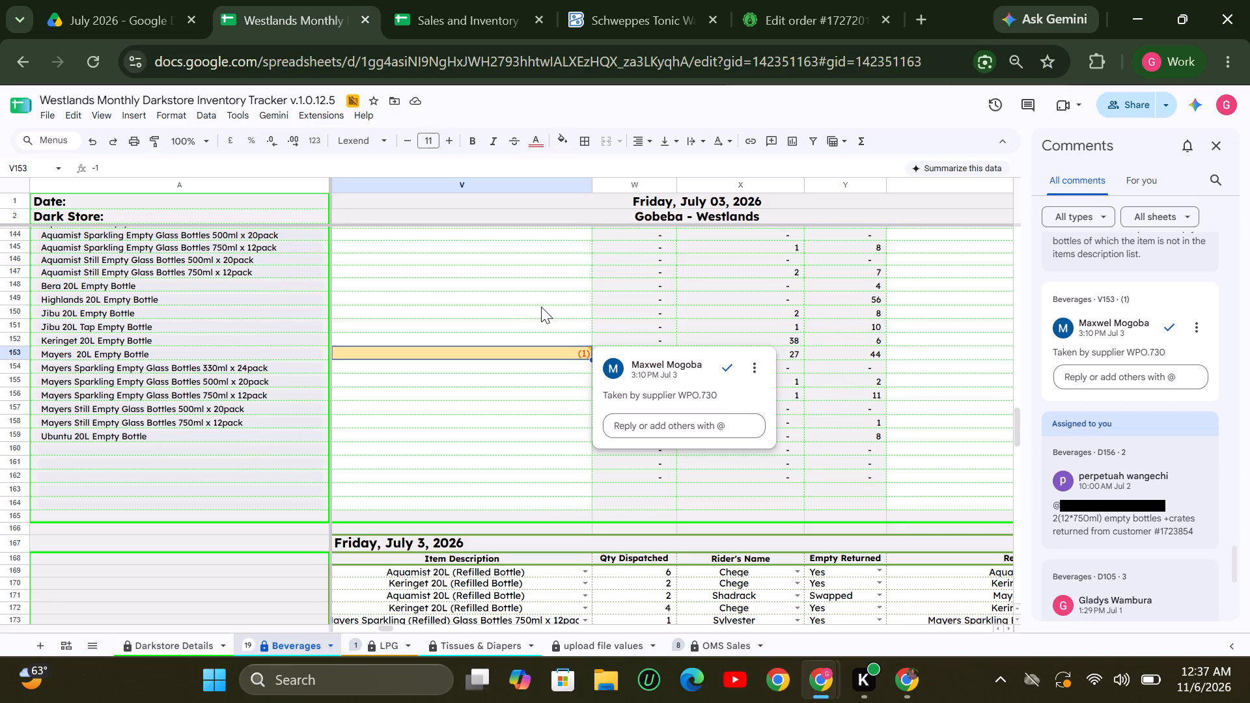
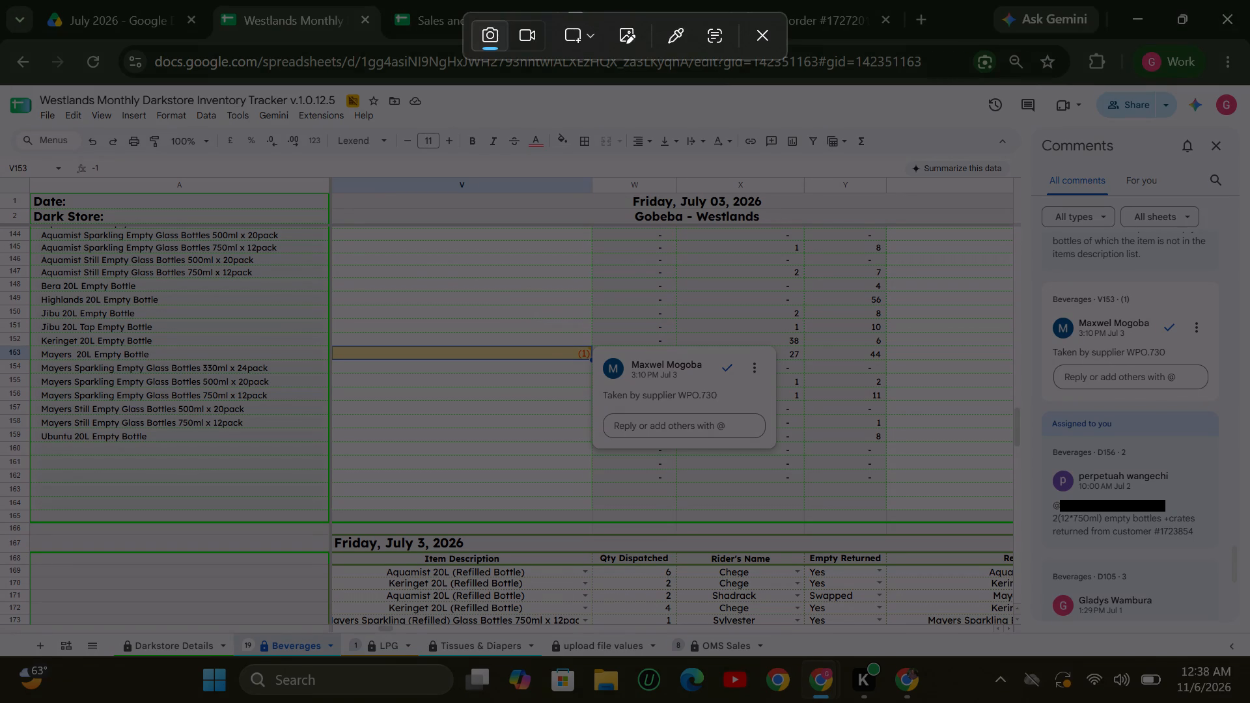
Capture a screenshot of the tracker area covering the Mayers 20L Empty Bottle row and the comment on cell V153.
{"action": "left_click_drag", "start_coordinate": [6, 163], "coordinate": [884, 473]}
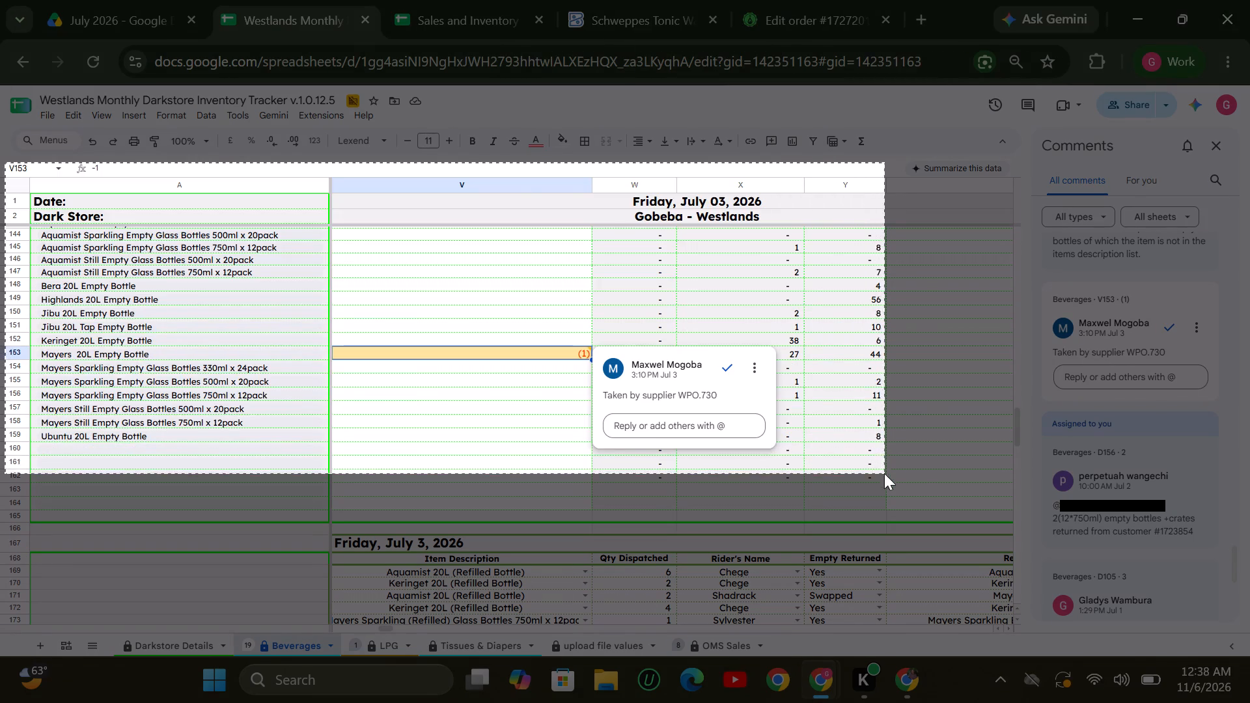